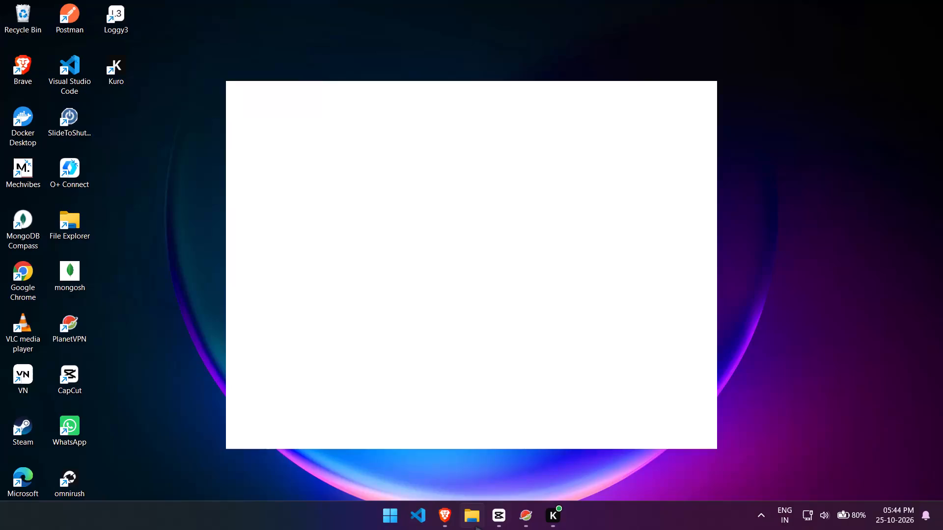
Switch to the browser's Arena chat about the Bhangarh editing pack and close the image preview.
{"action": "left_click", "coordinate": [453, 508]}
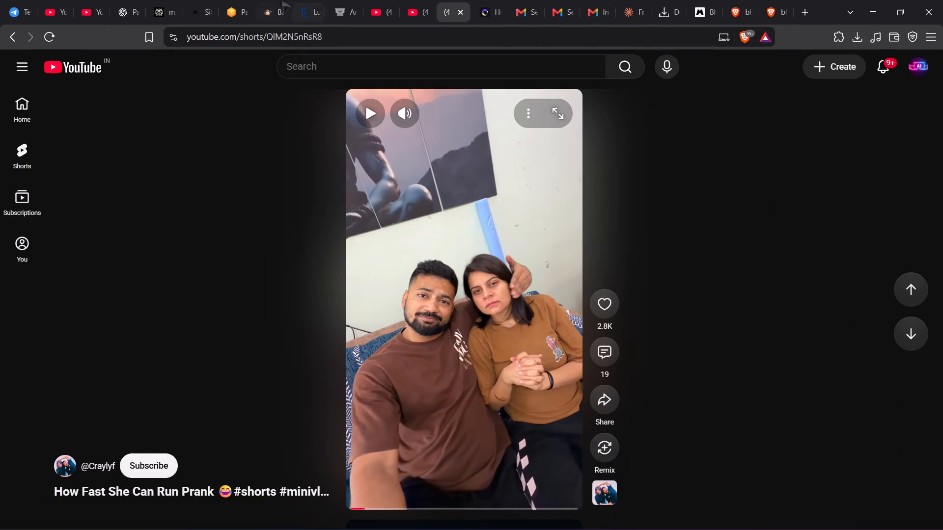
{"action": "left_click", "coordinate": [329, 12]}
{"action": "scroll", "coordinate": [382, 189], "scroll_direction": "down", "scroll_amount": 1}
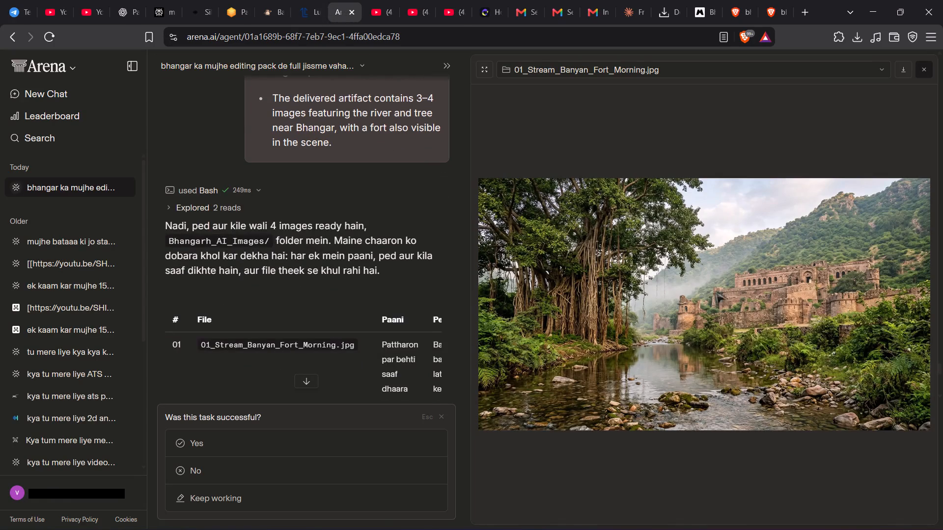
{"action": "left_click", "coordinate": [920, 73]}
Go to the end of the chat and dismiss the Quality Check panel.
{"action": "scroll", "coordinate": [675, 245], "scroll_direction": "down", "scroll_amount": 3}
{"action": "scroll", "coordinate": [532, 316], "scroll_direction": "down", "scroll_amount": 2}
{"action": "scroll", "coordinate": [486, 387], "scroll_direction": "up", "scroll_amount": 2}
{"action": "scroll", "coordinate": [499, 369], "scroll_direction": "down", "scroll_amount": 2}
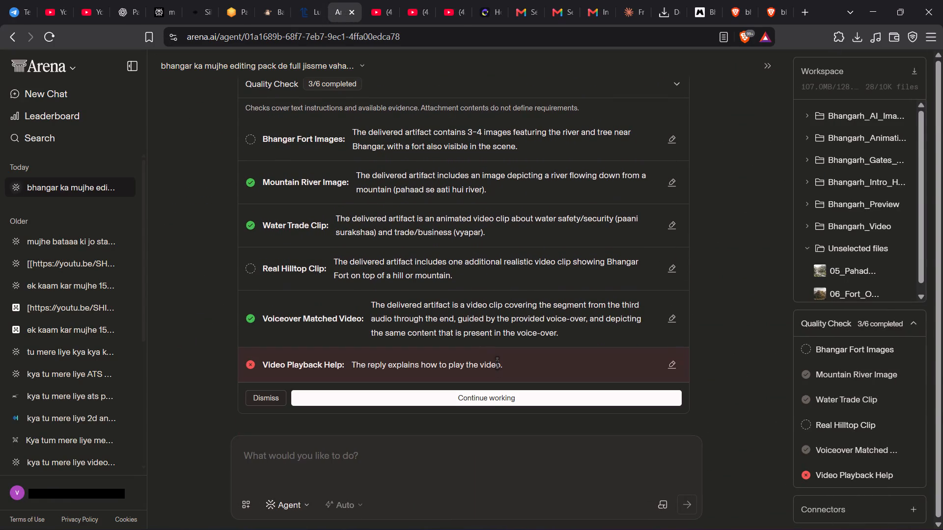
{"action": "left_click", "coordinate": [248, 266]}
{"action": "scroll", "coordinate": [275, 332], "scroll_direction": "down", "scroll_amount": 2}
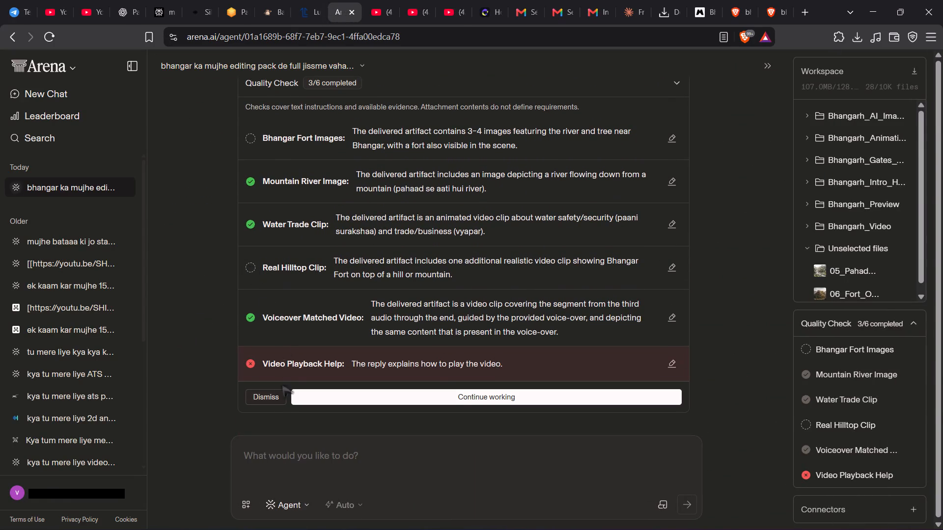
{"action": "left_click", "coordinate": [269, 394]}
{"action": "scroll", "coordinate": [369, 422], "scroll_direction": "down", "scroll_amount": 1}
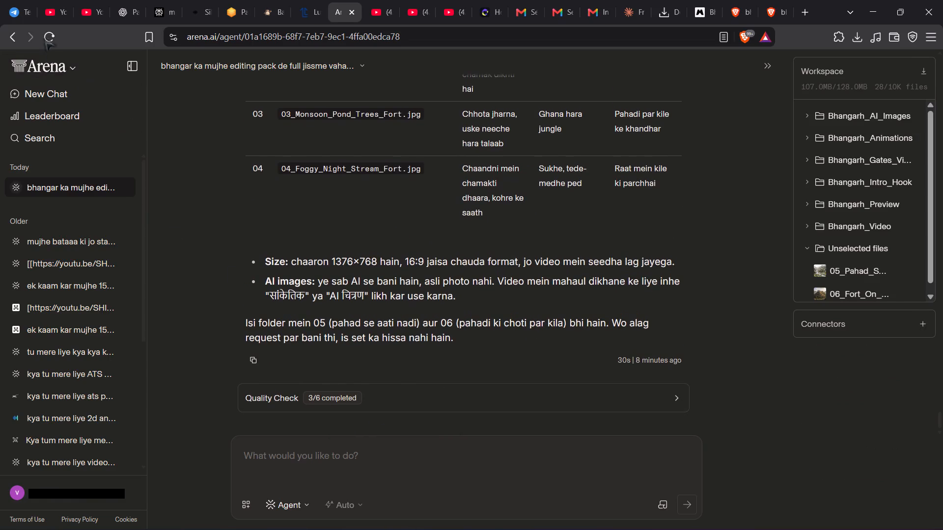
Reload the Arena chat page.
{"action": "left_click", "coordinate": [45, 35]}
{"action": "scroll", "coordinate": [278, 529], "scroll_direction": "down", "scroll_amount": 2}
{"action": "scroll", "coordinate": [491, 464], "scroll_direction": "down", "scroll_amount": 3}
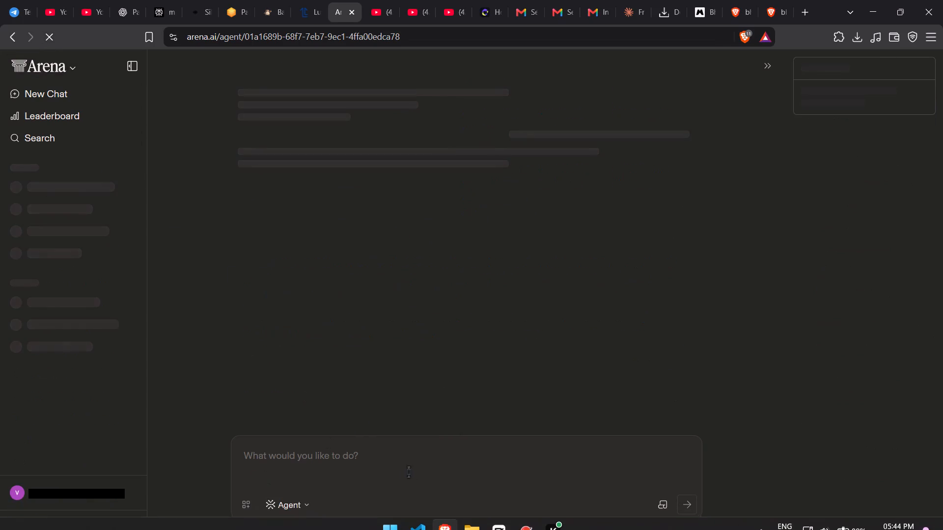
Begin a chat message with "jo pehle tune 14 min wala video bana hai vo same dubara banaa lekin".
{"action": "left_click", "coordinate": [375, 461]}
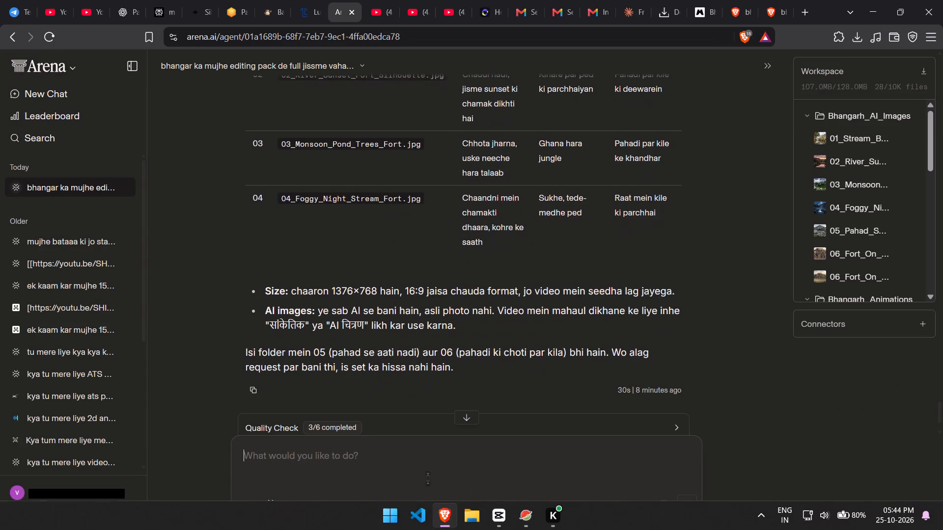
{"action": "type", "text": "jo pehle tune 14 min wala video ba"}
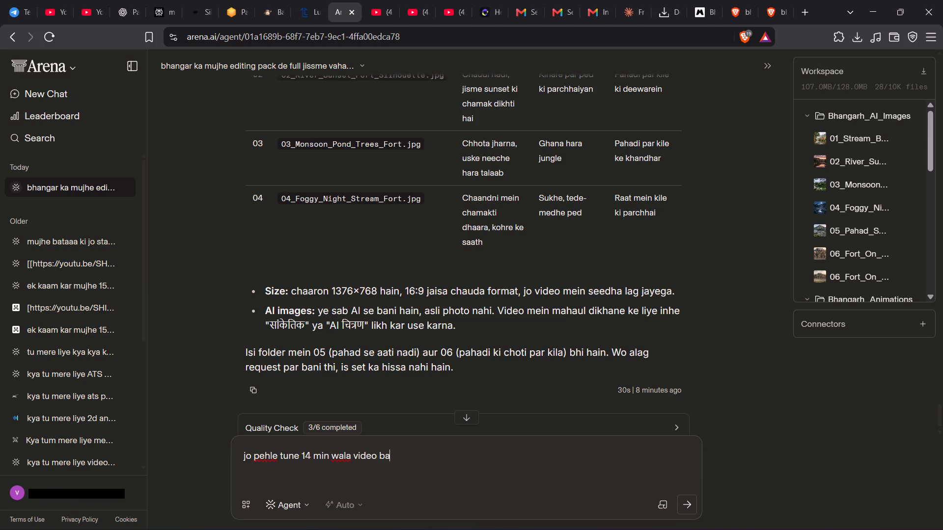
{"action": "type", "text": "na a sa"}
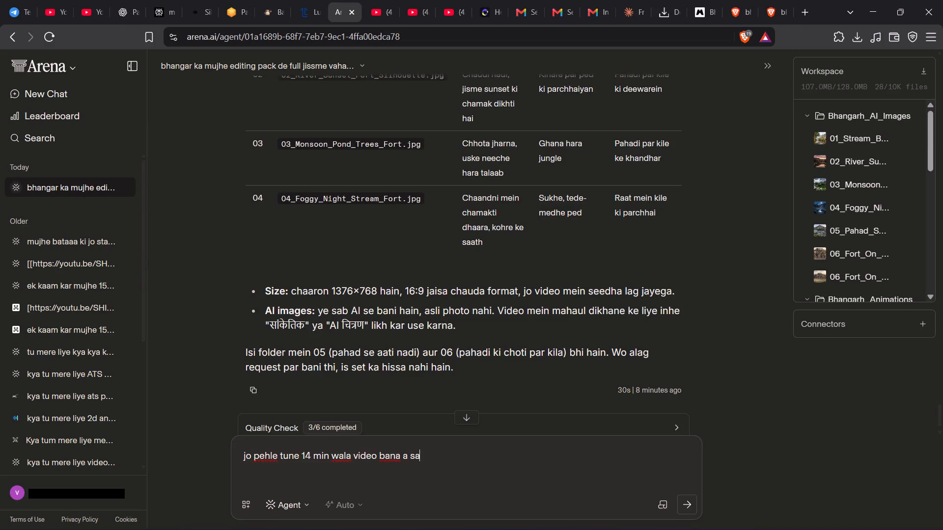
{"action": "key", "text": "BackSpace"}
{"action": "key", "text": "BackSpace"}
{"action": "key", "text": "a"}
{"action": "key", "text": "BackSpace"}
{"action": "key", "text": "BackSpace"}
{"action": "key", "text": "BackSpace"}
{"action": "type", "text": "hai vo same"}
{"action": "key", "text": "space"}
{"action": "type", "text": "dubara banaa lekin"}
{"action": "key", "text": "space"}
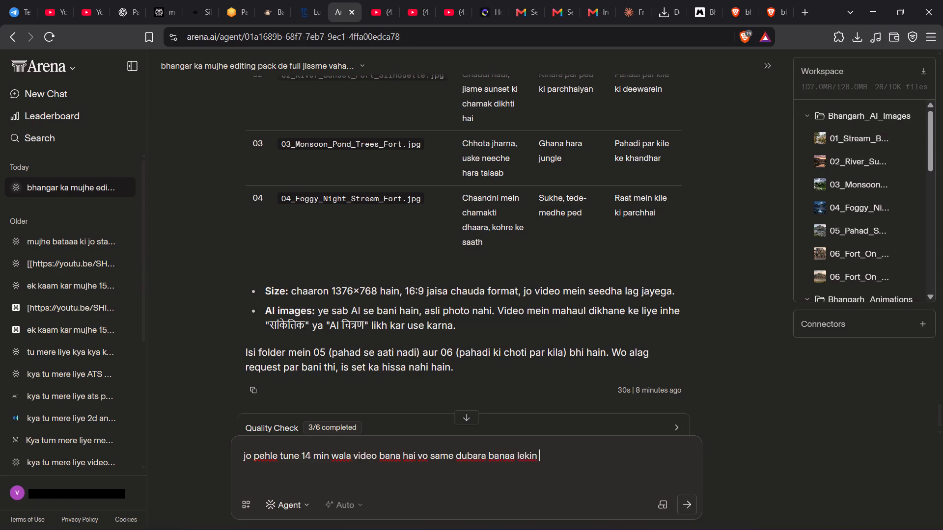
Complete the message with "quality 1080 ya usse 4k banaa abhi bahut low lag rahii hai" and send it.
{"action": "type", "text": "qu"}
{"action": "type", "text": "ality"}
{"action": "key", "text": "space"}
{"action": "key", "text": "q"}
{"action": "key", "text": "BackSpace"}
{"action": "type", "text": "10"}
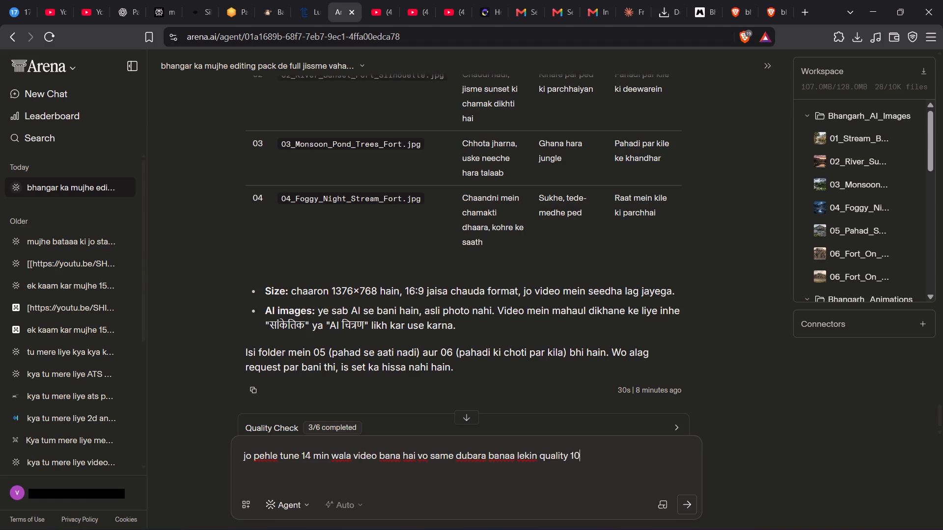
{"action": "type", "text": "80"}
{"action": "key", "text": "space"}
{"action": "type", "text": "ya usse"}
{"action": "key", "text": "space"}
{"action": "type", "text": "4k banaa abhi"}
{"action": "key", "text": "space"}
{"action": "key", "text": "b"}
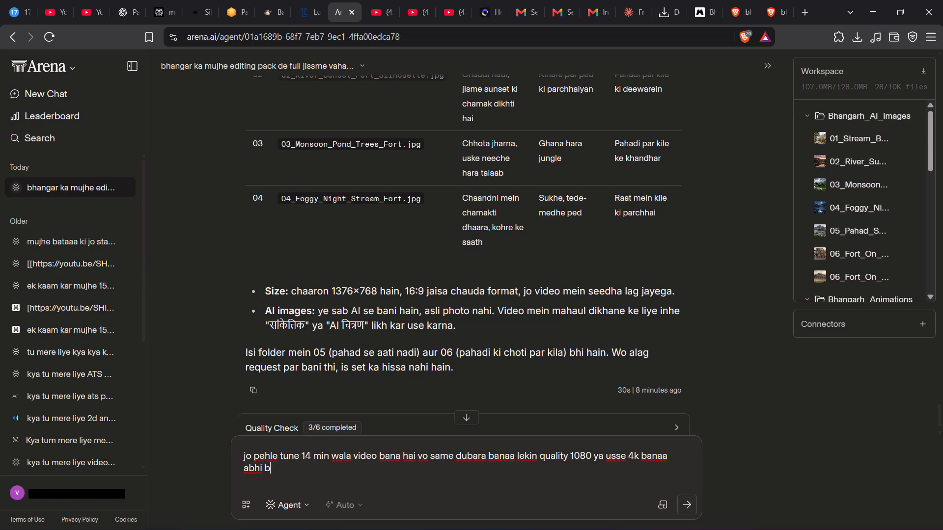
{"action": "type", "text": "ahut lo"}
{"action": "type", "text": "w lag rahii hai"}
{"action": "key", "text": "space"}
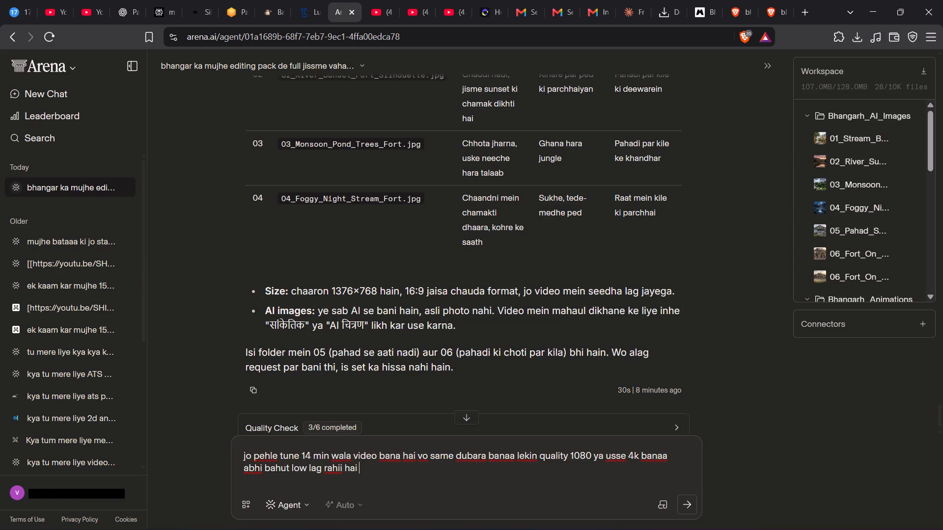
{"action": "key", "text": "Return"}
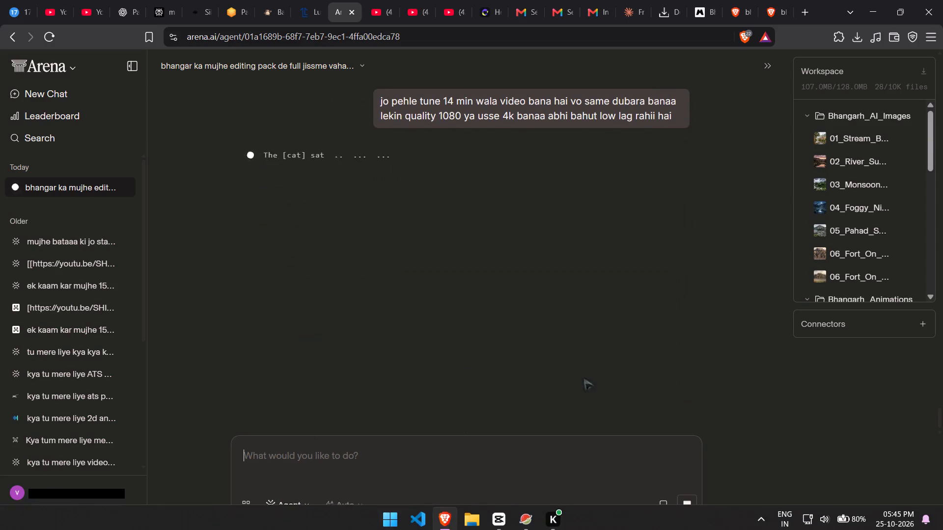
Switch to the CapCut project 1024 and dismiss the "Split scene" tip.
{"action": "left_click", "coordinate": [756, 516]}
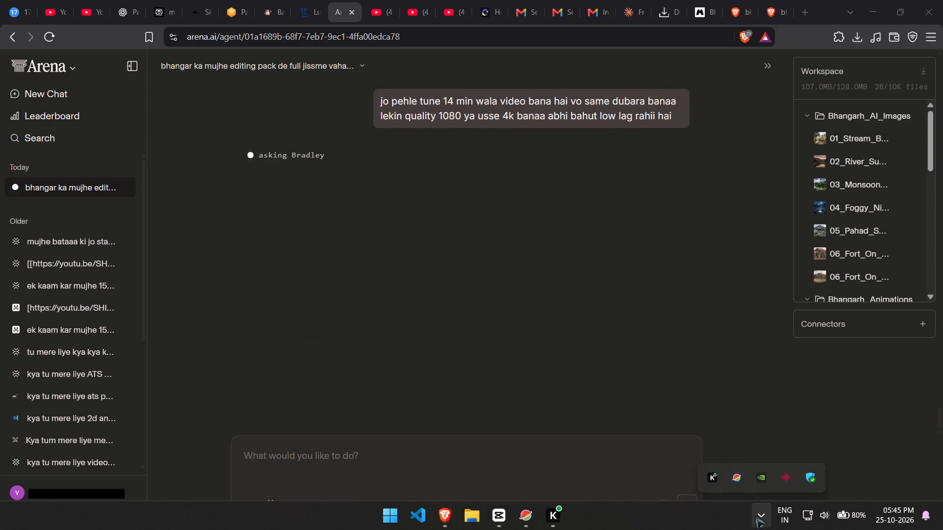
{"action": "left_click", "coordinate": [498, 524]}
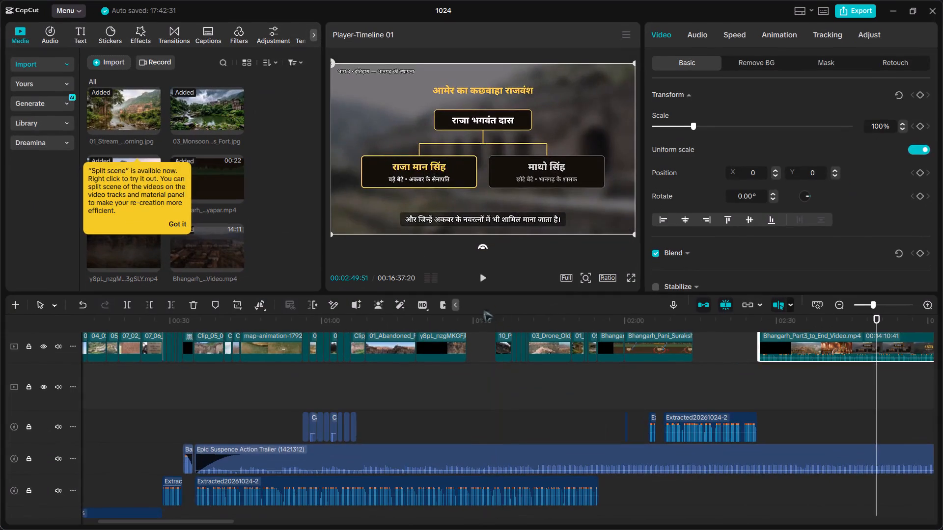
{"action": "left_click", "coordinate": [176, 224]}
Play the timeline from the current position in the Bhangarh_Part3_to_End_Video clip.
{"action": "key", "text": "space"}
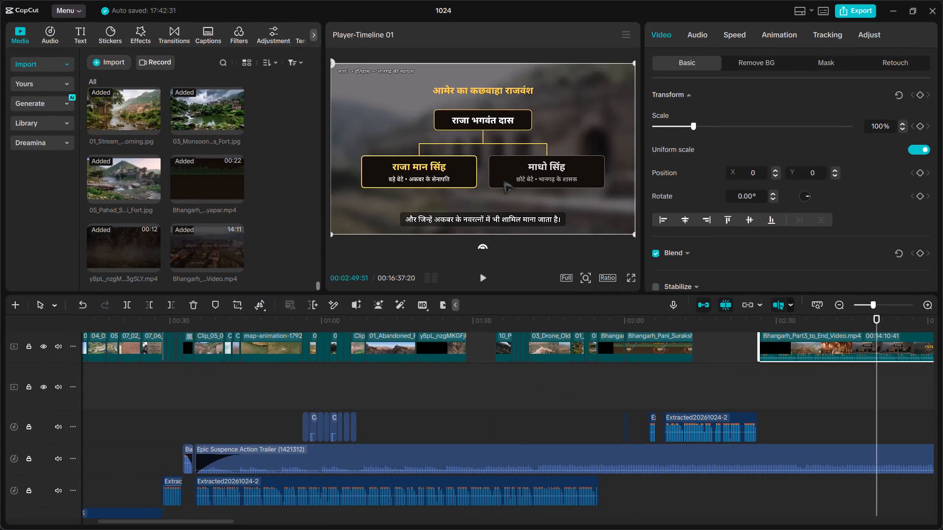
{"action": "key", "text": "space"}
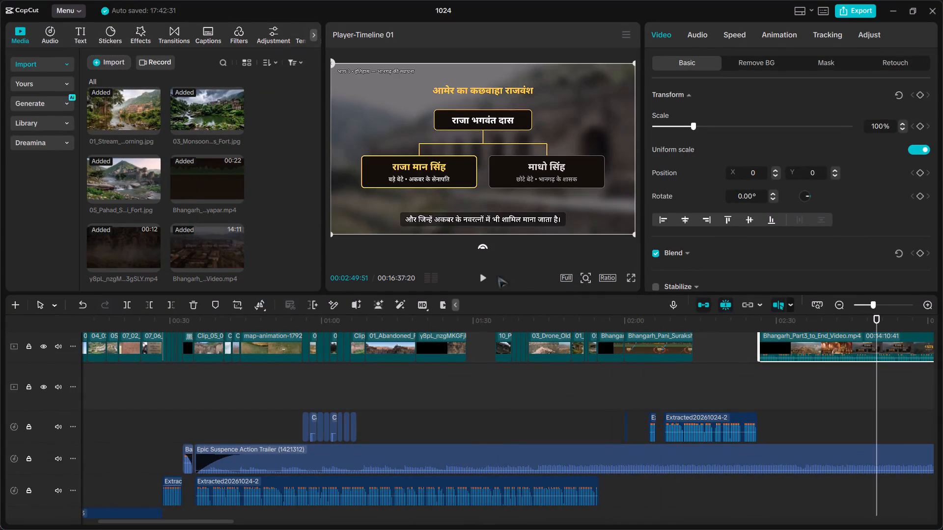
{"action": "left_click", "coordinate": [487, 278]}
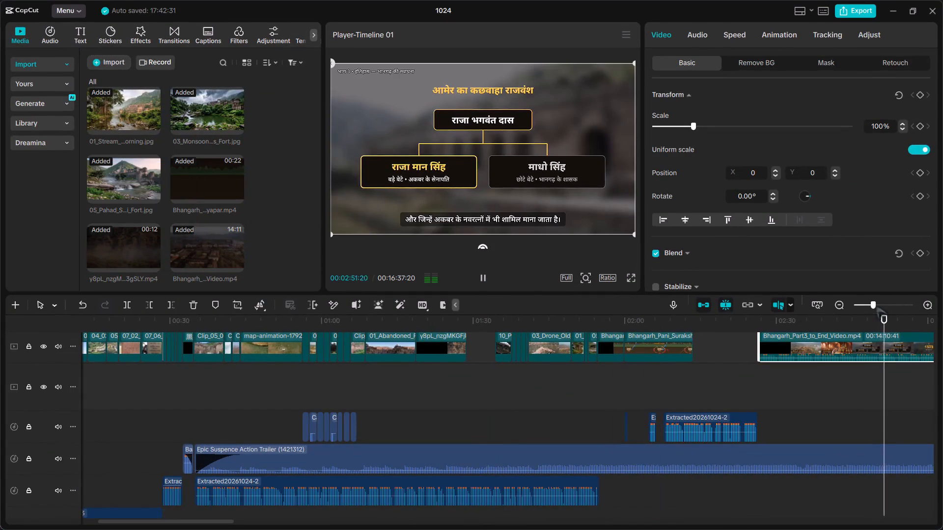
Turn on linkage and add Audio and Overlay to the items linked with the main track.
{"action": "left_click", "coordinate": [751, 303]}
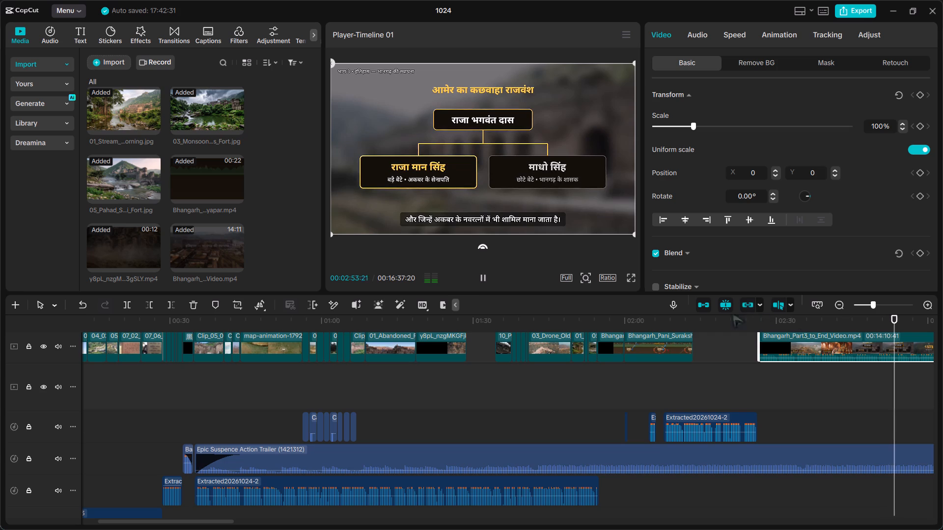
{"action": "left_click", "coordinate": [759, 305]}
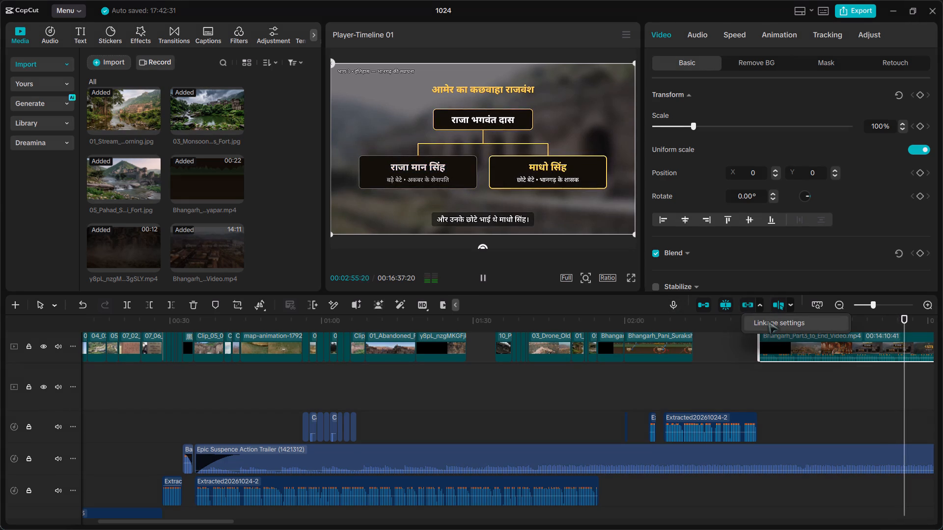
{"action": "left_click", "coordinate": [718, 320]}
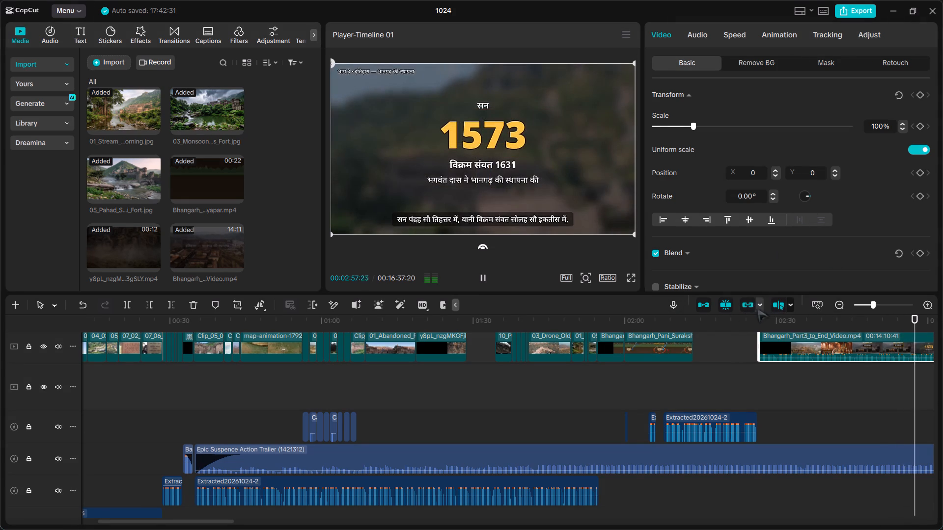
{"action": "left_click", "coordinate": [759, 309]}
{"action": "left_click", "coordinate": [768, 325]}
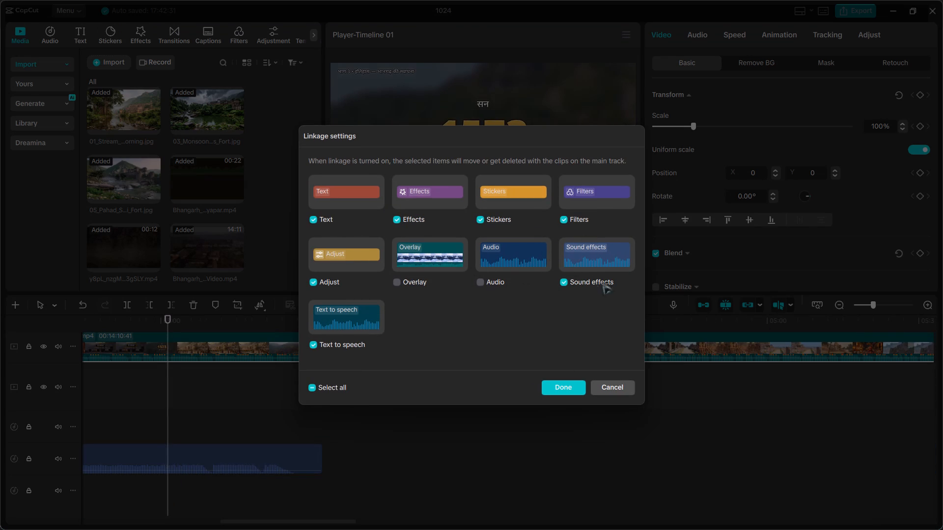
{"action": "left_click", "coordinate": [480, 284]}
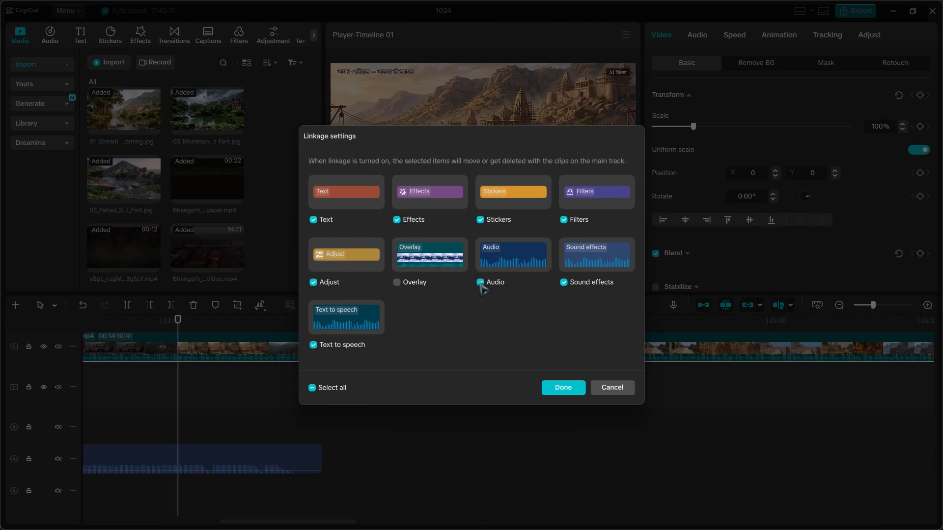
{"action": "left_click", "coordinate": [414, 283]}
{"action": "left_click", "coordinate": [571, 388]}
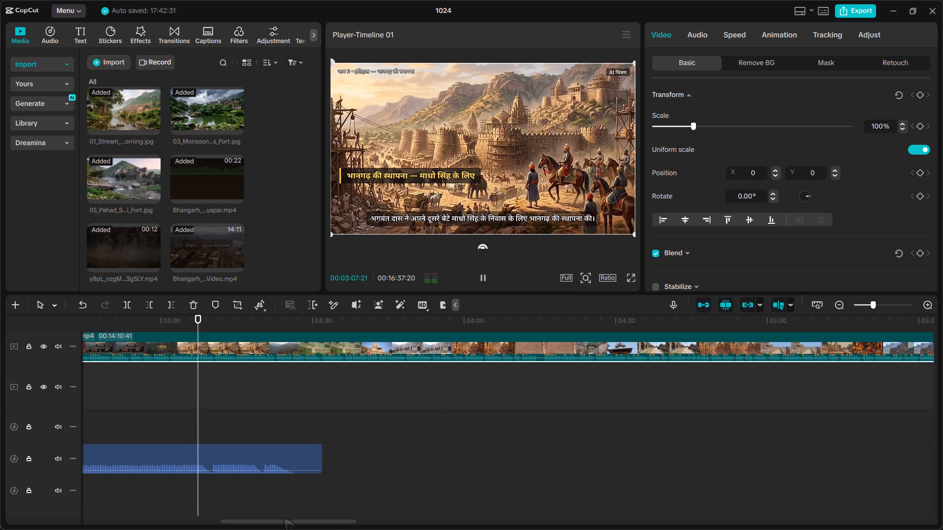
Play the timeline from about 00:03:37.
{"action": "left_click", "coordinate": [362, 347]}
{"action": "left_click", "coordinate": [350, 322]}
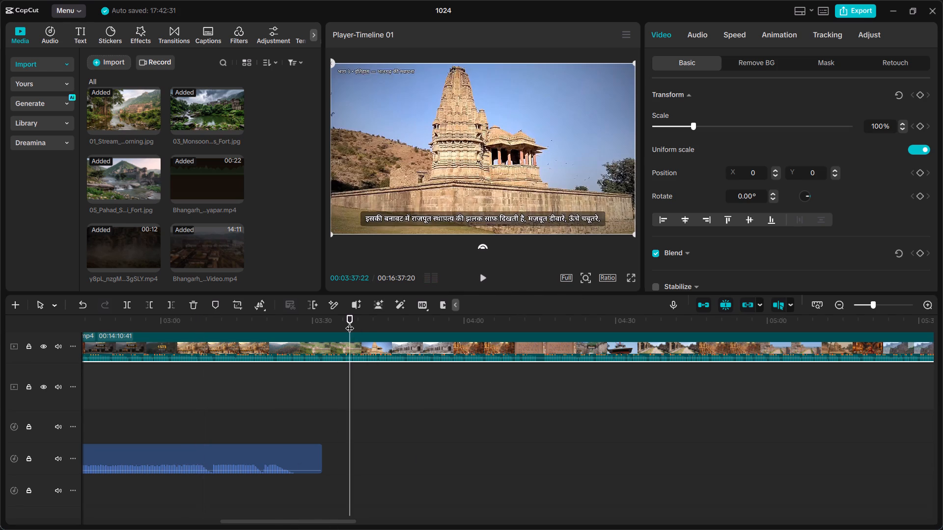
{"action": "key", "text": "space"}
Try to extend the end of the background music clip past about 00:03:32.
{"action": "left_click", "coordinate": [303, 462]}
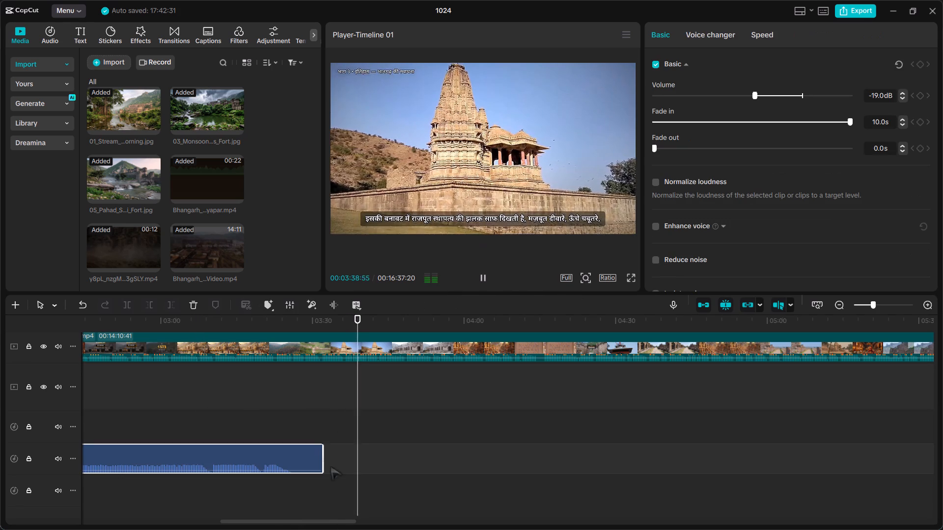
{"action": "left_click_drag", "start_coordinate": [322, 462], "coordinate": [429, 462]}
Copy the background music clip and paste the copy directly at its end, at 00:03:32 on the same track.
{"action": "left_click", "coordinate": [312, 459]}
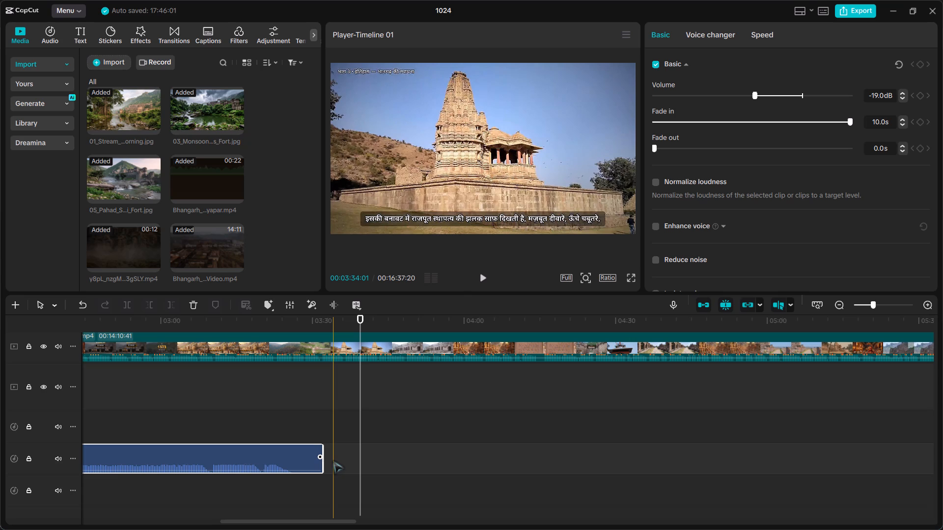
{"action": "key", "text": "ctrl+c"}
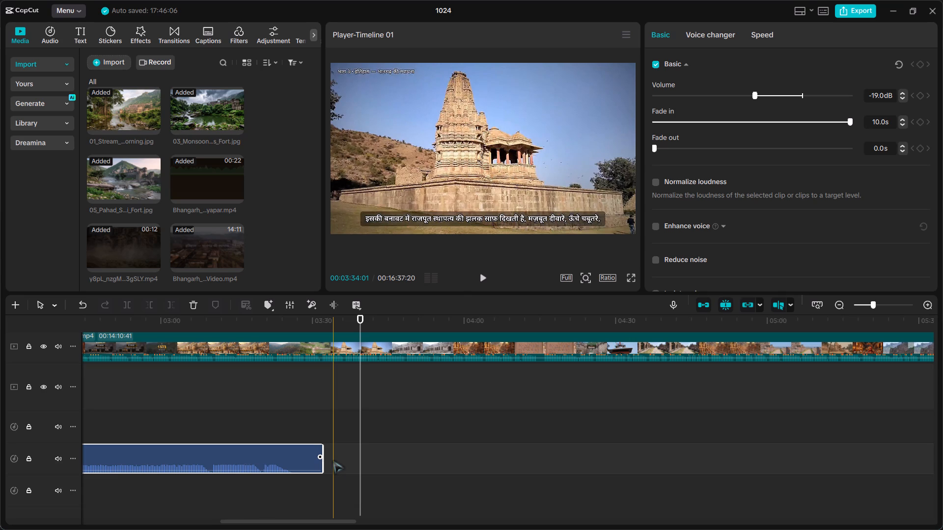
{"action": "left_click", "coordinate": [333, 460]}
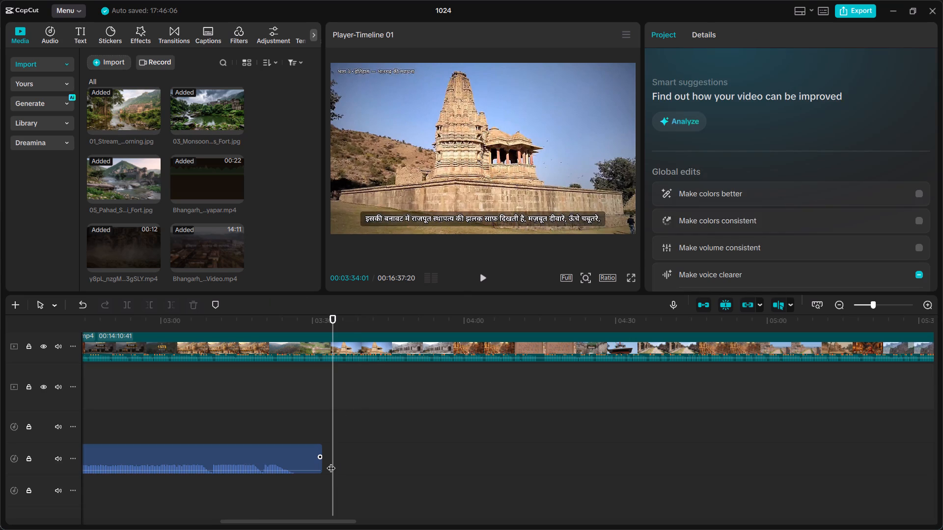
{"action": "left_click_drag", "start_coordinate": [332, 317], "coordinate": [323, 325]}
{"action": "key", "text": "ctrl+v"}
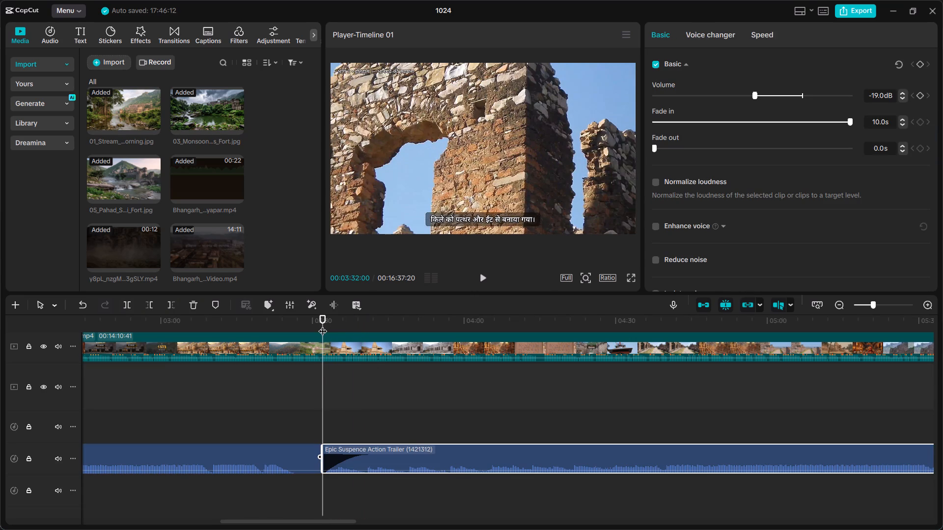
{"action": "left_click_drag", "start_coordinate": [320, 310], "coordinate": [322, 315]}
Play the timeline from shortly before the join between the two music clips.
{"action": "left_click", "coordinate": [269, 317]}
{"action": "key", "text": "space"}
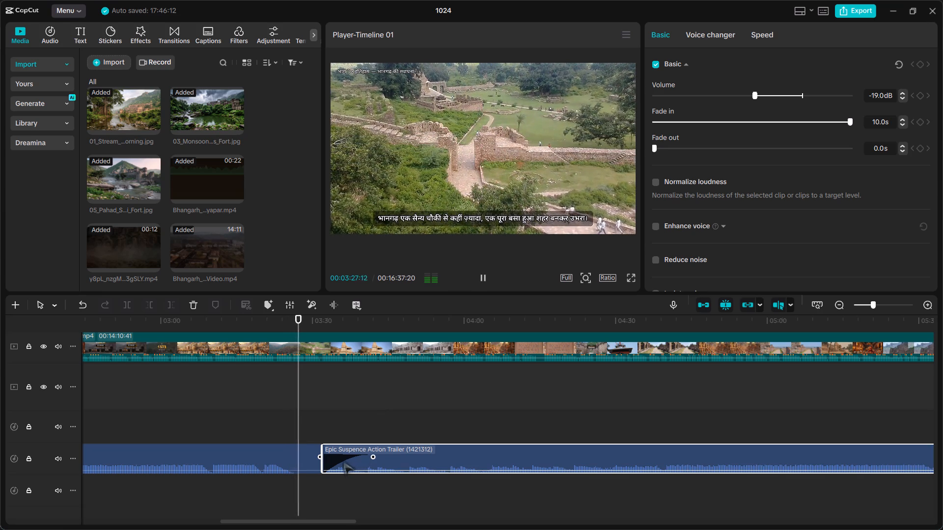
{"action": "key", "text": "space"}
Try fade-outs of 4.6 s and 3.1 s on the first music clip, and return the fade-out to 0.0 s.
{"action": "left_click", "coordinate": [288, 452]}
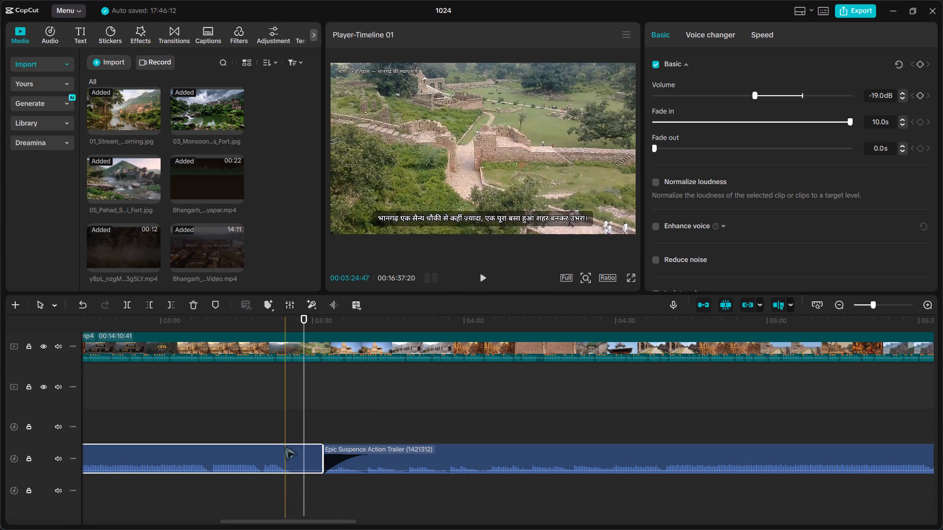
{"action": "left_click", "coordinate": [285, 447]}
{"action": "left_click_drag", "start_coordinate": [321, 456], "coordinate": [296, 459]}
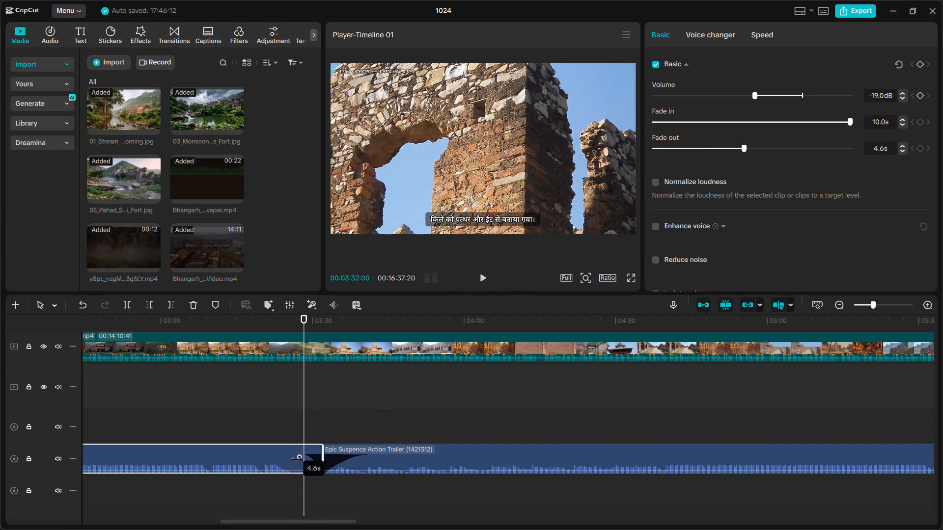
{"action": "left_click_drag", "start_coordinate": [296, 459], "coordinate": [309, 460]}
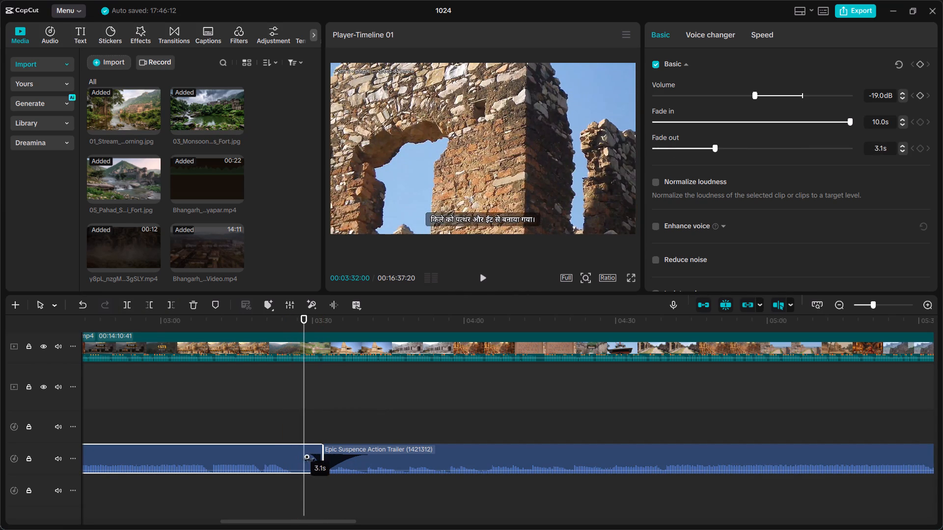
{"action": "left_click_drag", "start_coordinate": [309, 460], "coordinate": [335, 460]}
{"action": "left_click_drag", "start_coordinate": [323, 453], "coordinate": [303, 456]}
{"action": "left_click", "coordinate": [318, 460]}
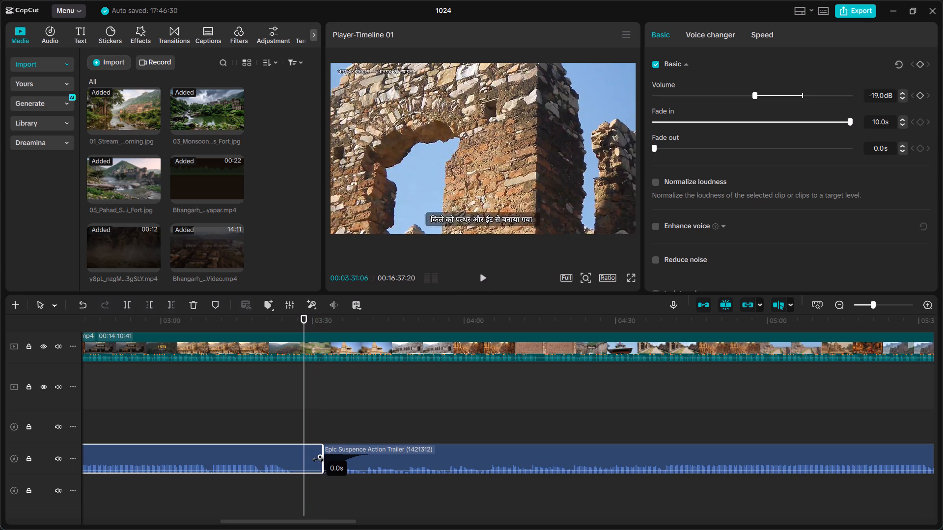
Trim the end of the first music clip back to about 00:03:23, cutting off its quiet ending.
{"action": "left_click", "coordinate": [287, 453]}
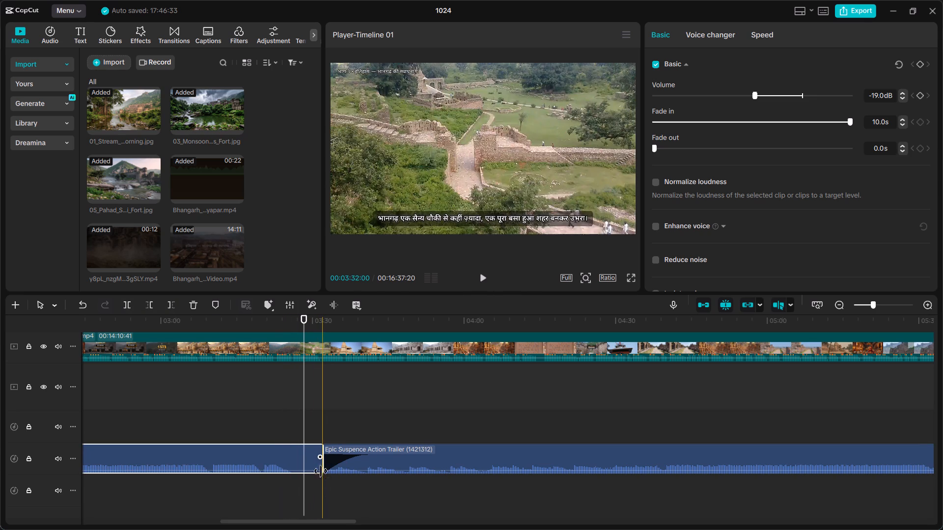
{"action": "left_click", "coordinate": [325, 467]}
{"action": "left_click_drag", "start_coordinate": [321, 464], "coordinate": [280, 464]}
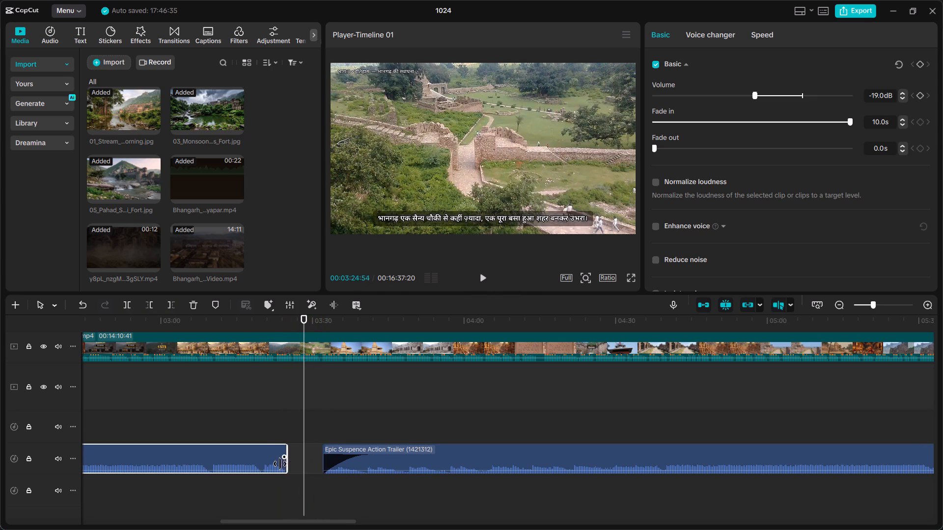
{"action": "left_click_drag", "start_coordinate": [280, 464], "coordinate": [277, 478]}
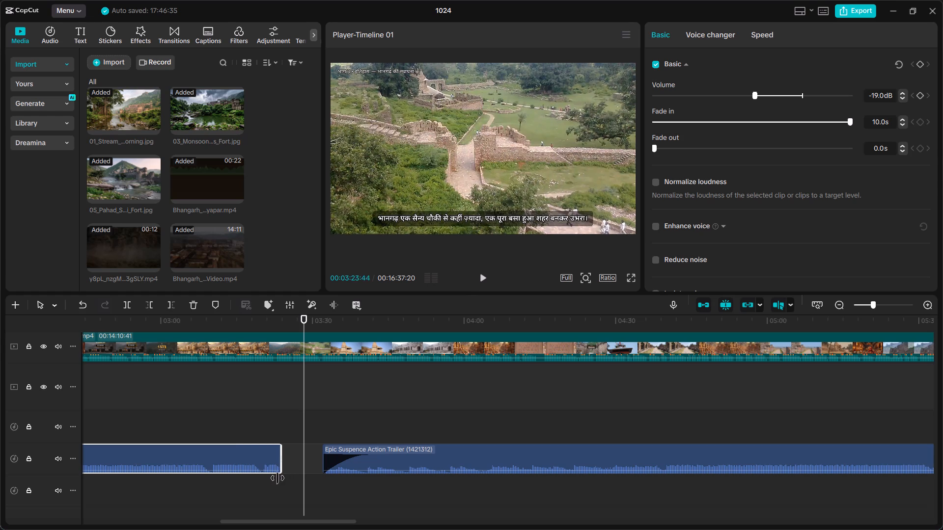
{"action": "left_click_drag", "start_coordinate": [277, 478], "coordinate": [278, 479]}
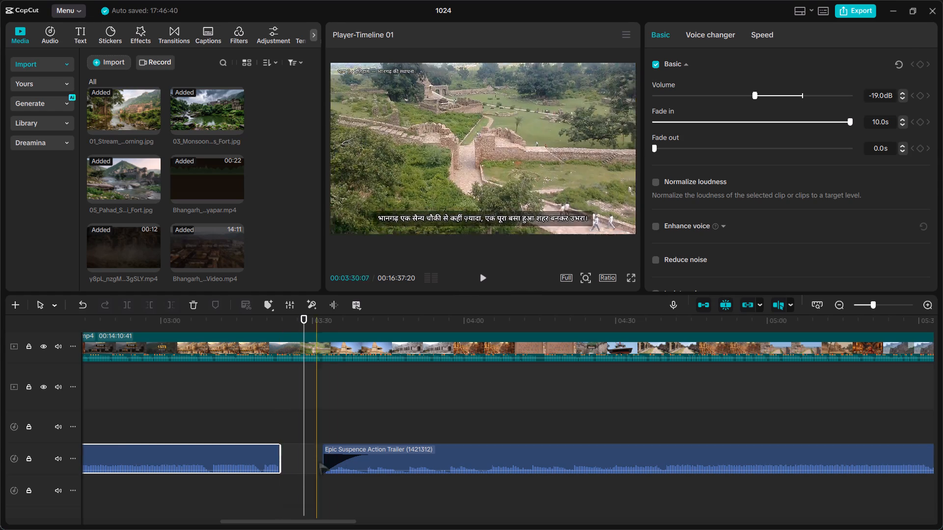
Move the pasted Epic Suspence Action Trailer clip earlier, close to the trimmed end of the first music clip.
{"action": "left_click_drag", "start_coordinate": [322, 459], "coordinate": [306, 459]}
{"action": "left_click", "coordinate": [316, 459]}
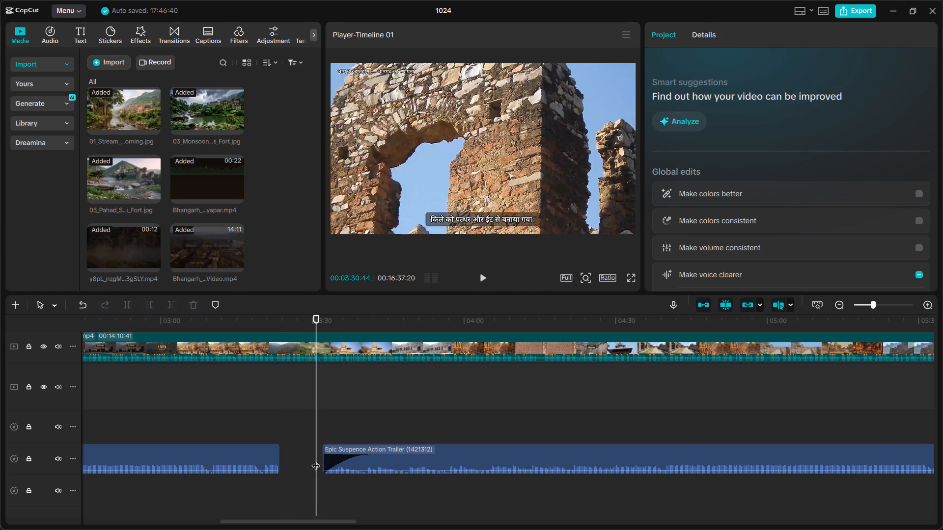
{"action": "left_click", "coordinate": [325, 460]}
{"action": "left_click_drag", "start_coordinate": [322, 460], "coordinate": [294, 461]}
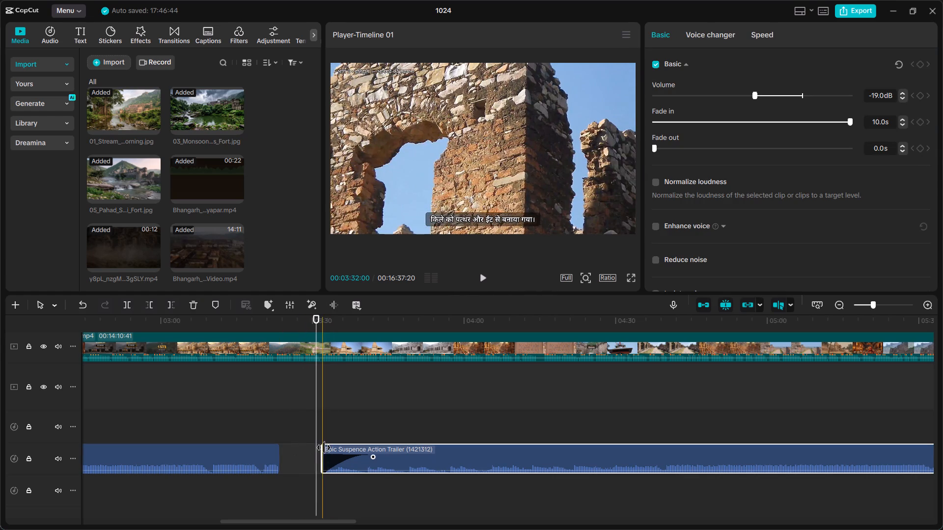
{"action": "left_click_drag", "start_coordinate": [324, 448], "coordinate": [311, 448]}
{"action": "left_click_drag", "start_coordinate": [334, 446], "coordinate": [305, 446]}
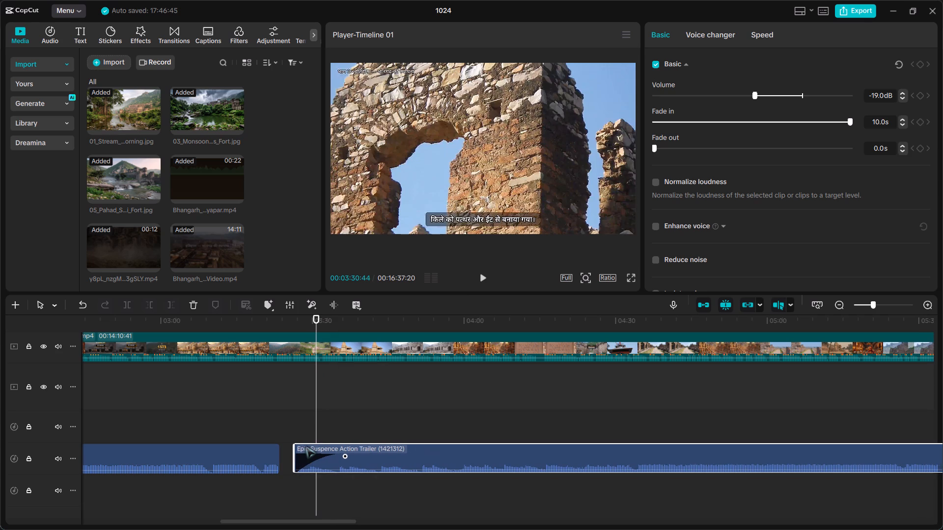
{"action": "left_click_drag", "start_coordinate": [305, 446], "coordinate": [297, 446]}
{"action": "left_click", "coordinate": [297, 446]}
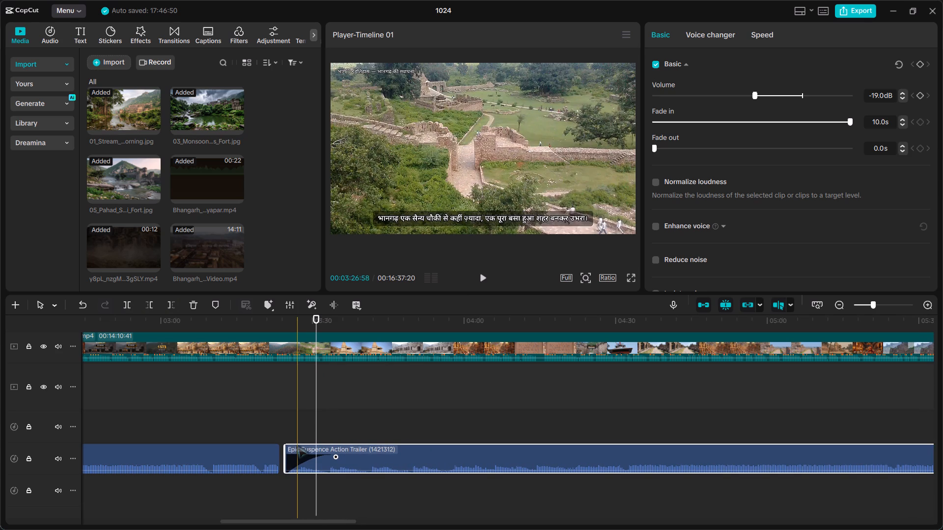
{"action": "double_click", "coordinate": [297, 446]}
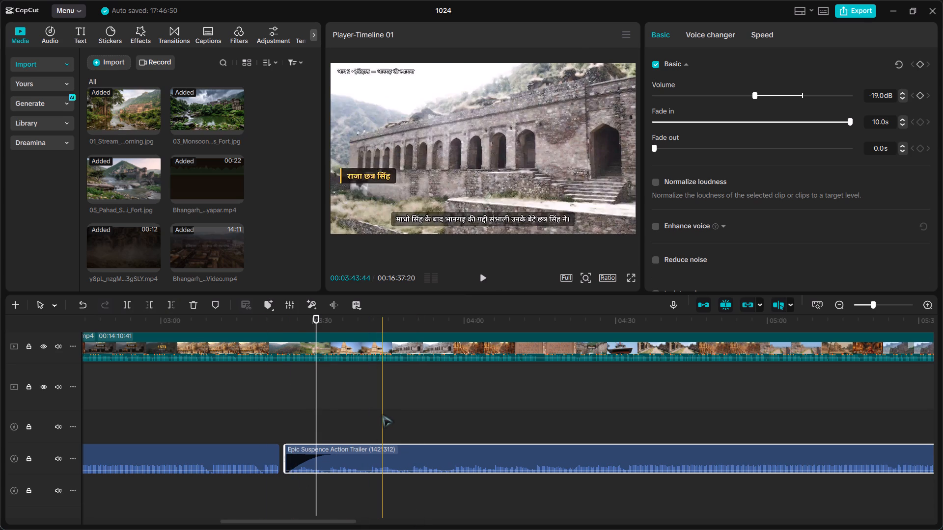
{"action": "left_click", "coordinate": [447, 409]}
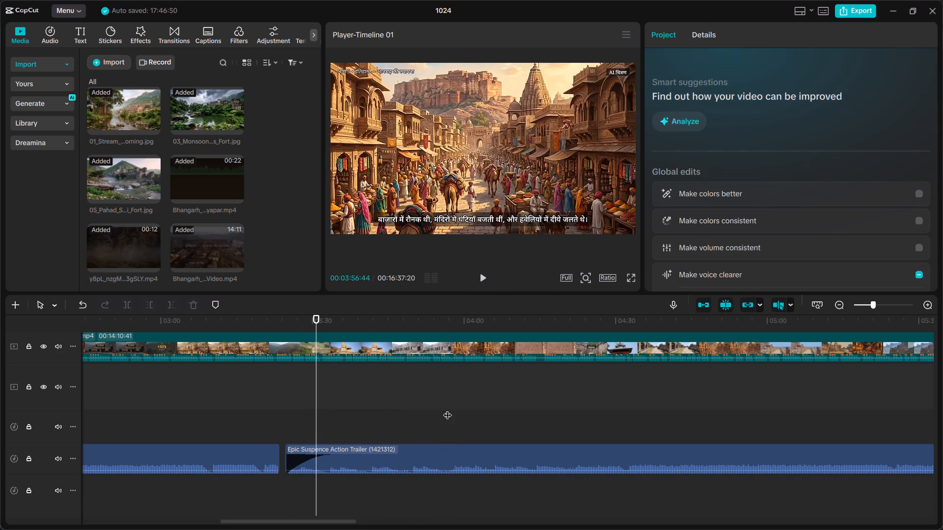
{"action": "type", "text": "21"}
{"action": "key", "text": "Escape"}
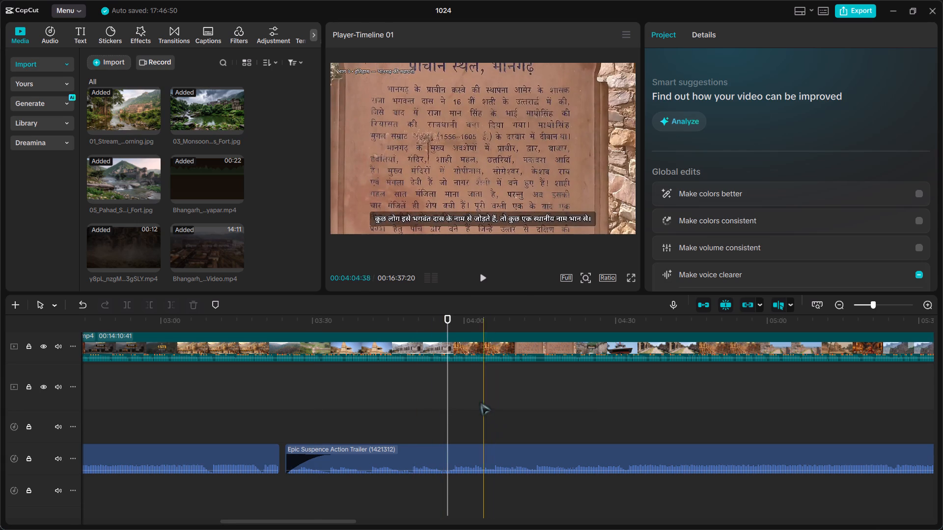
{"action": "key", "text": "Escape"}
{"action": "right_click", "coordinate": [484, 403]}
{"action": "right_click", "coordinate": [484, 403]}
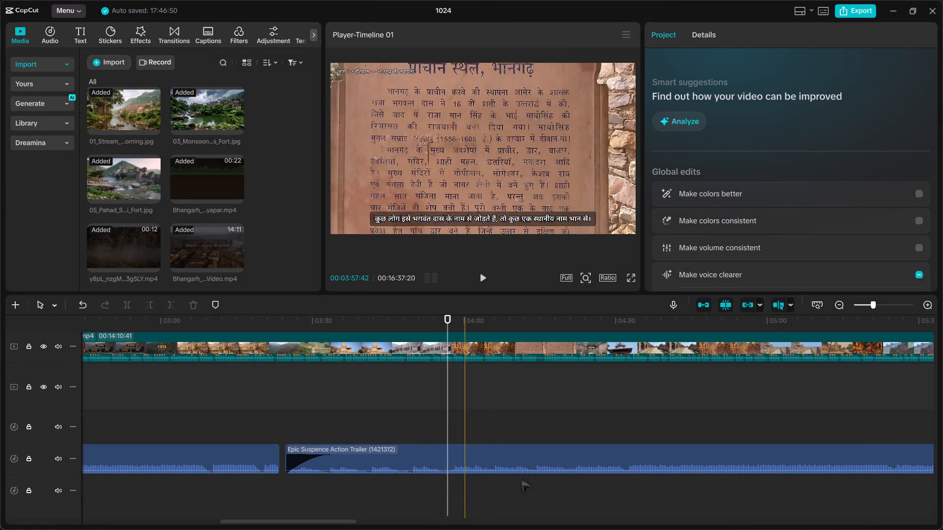
Close the remaining gap by moving the pasted Epic Suspence Action Trailer clip flush against the first music clip.
{"action": "left_click", "coordinate": [298, 463]}
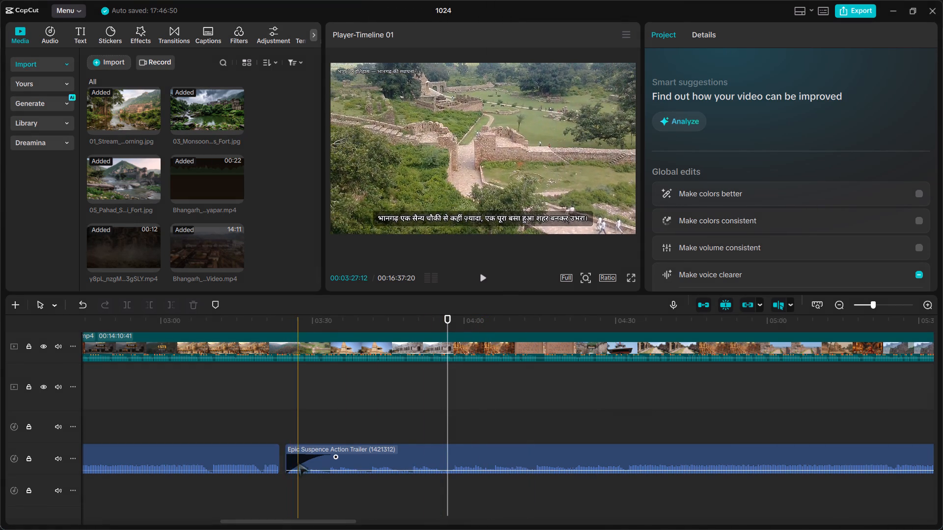
{"action": "left_click_drag", "start_coordinate": [284, 447], "coordinate": [275, 452]}
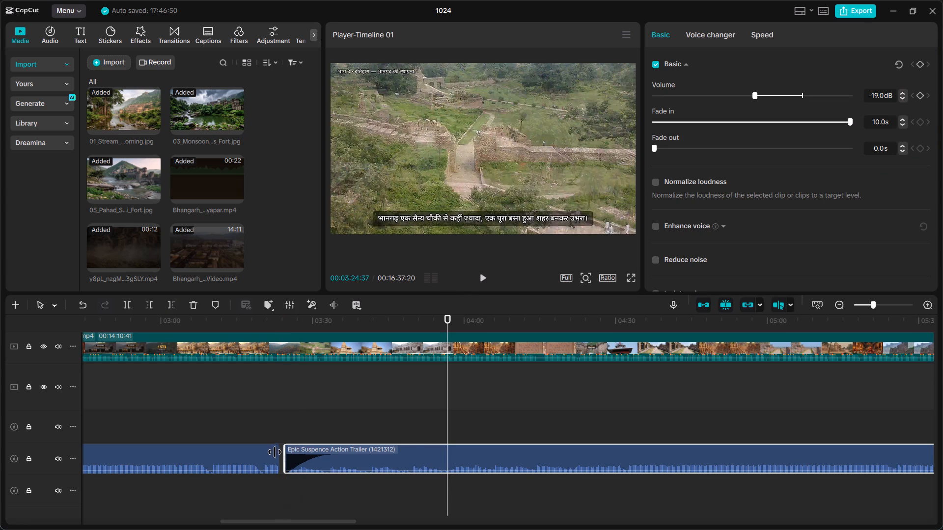
{"action": "left_click_drag", "start_coordinate": [275, 452], "coordinate": [274, 452]}
{"action": "left_click_drag", "start_coordinate": [295, 449], "coordinate": [289, 450]}
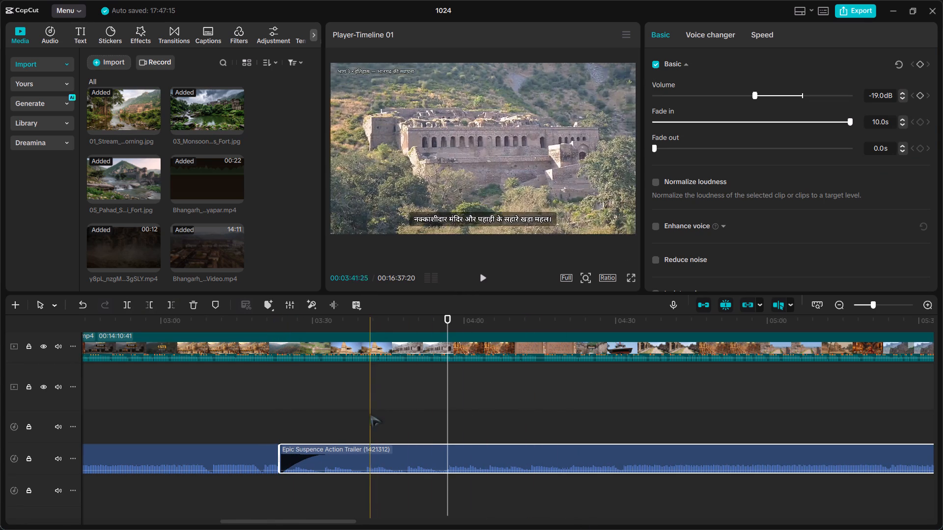
{"action": "left_click", "coordinate": [372, 450]}
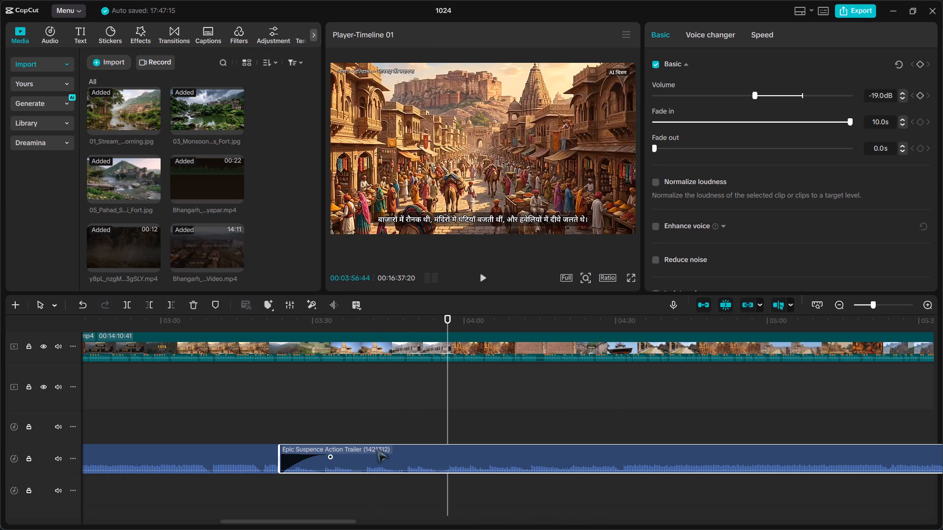
Play the timeline from the new music join at about 00:03:23.
{"action": "left_click", "coordinate": [301, 395]}
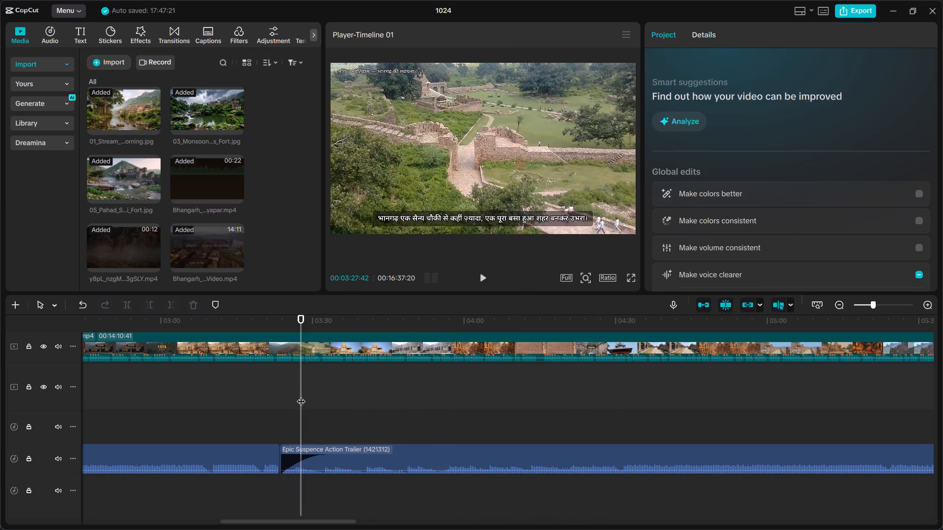
{"action": "left_click", "coordinate": [254, 303]}
{"action": "scroll", "coordinate": [240, 335], "scroll_direction": "down", "scroll_amount": 20}
{"action": "scroll", "coordinate": [240, 335], "scroll_direction": "down", "scroll_amount": 20}
{"action": "scroll", "coordinate": [240, 335], "scroll_direction": "down", "scroll_amount": 20}
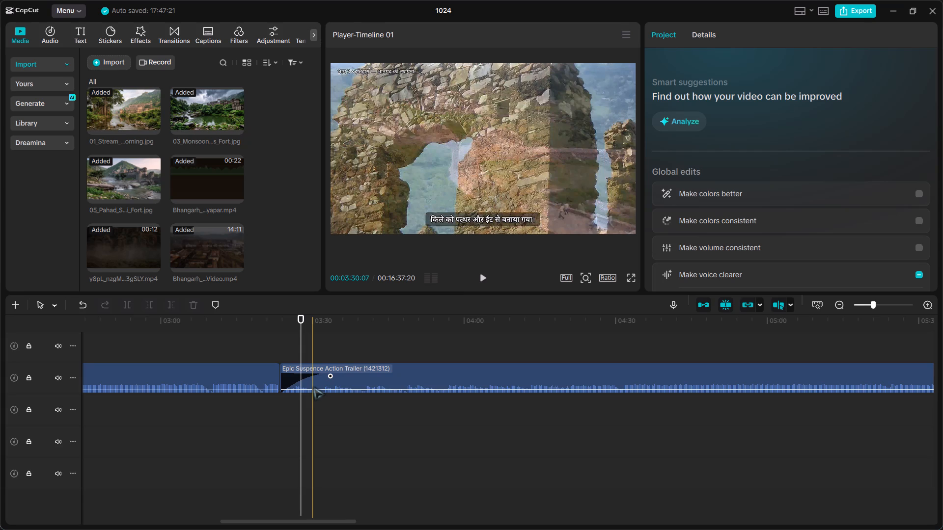
{"action": "double_click", "coordinate": [309, 387]}
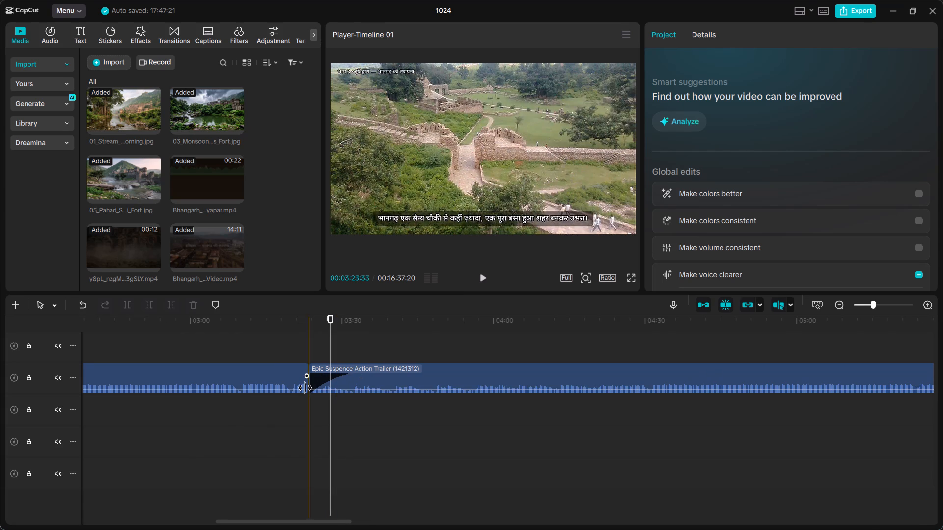
{"action": "key", "text": "space"}
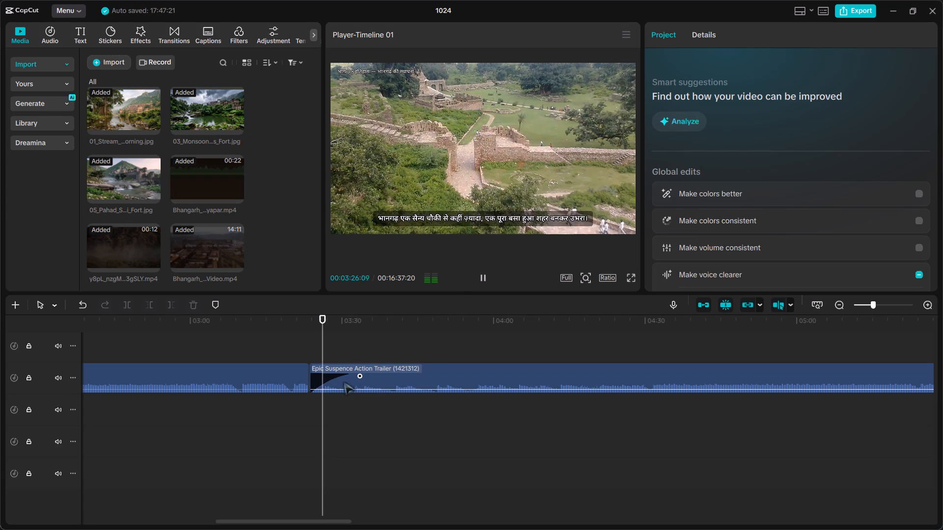
Remove the fade-in from the start of the second Epic Suspence Action Trailer clip.
{"action": "left_click_drag", "start_coordinate": [360, 376], "coordinate": [357, 376]}
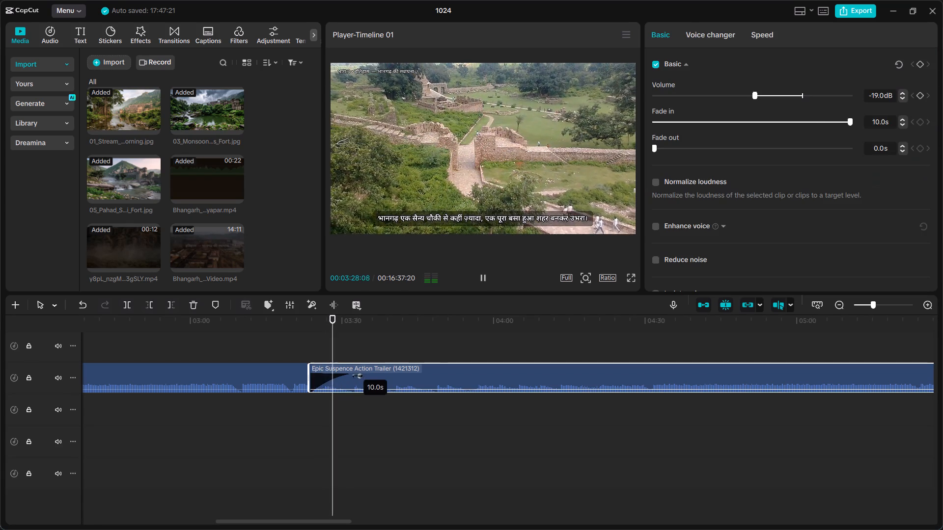
{"action": "left_click_drag", "start_coordinate": [357, 376], "coordinate": [308, 361]}
Replay the timeline from several seconds before the join between the two music clips.
{"action": "left_click", "coordinate": [272, 339]}
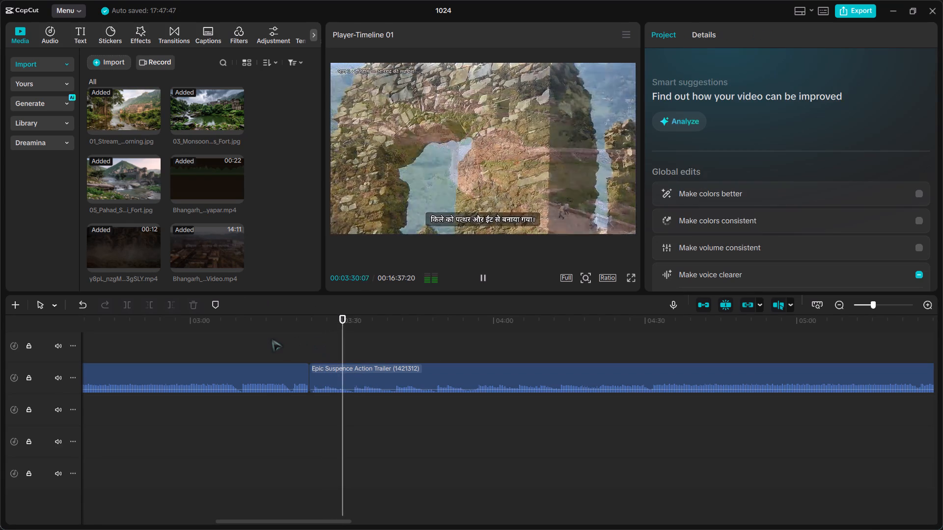
{"action": "key", "text": "space"}
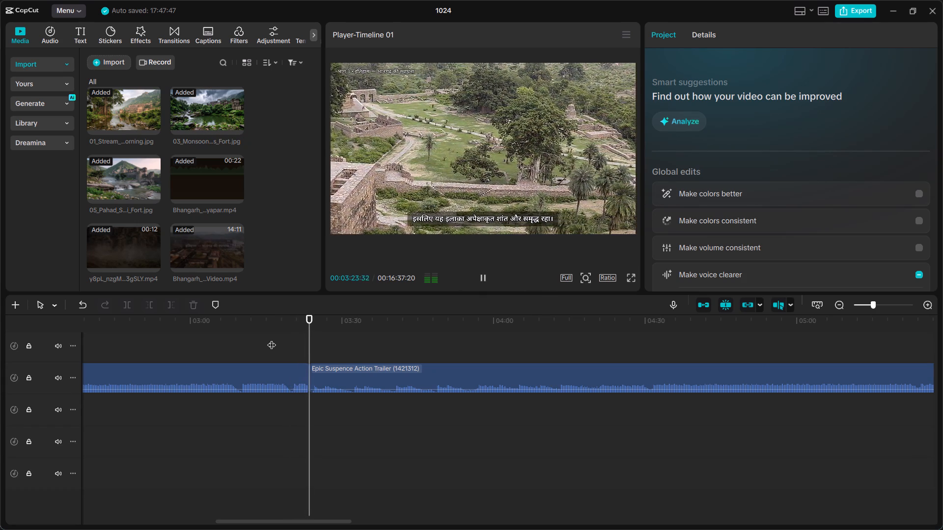
Play a little further past the join between the two music clips and pause.
{"action": "key", "text": "space"}
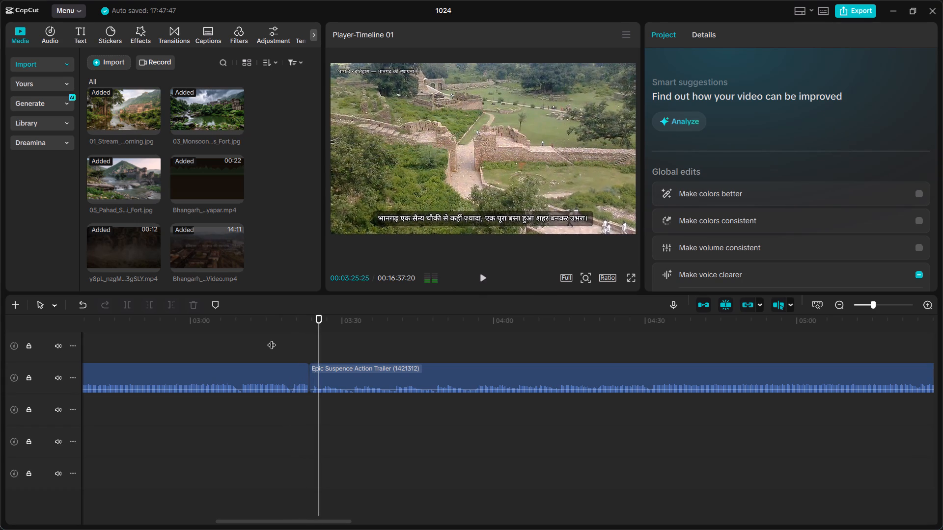
{"action": "key", "text": "space"}
{"action": "key", "text": "space"}
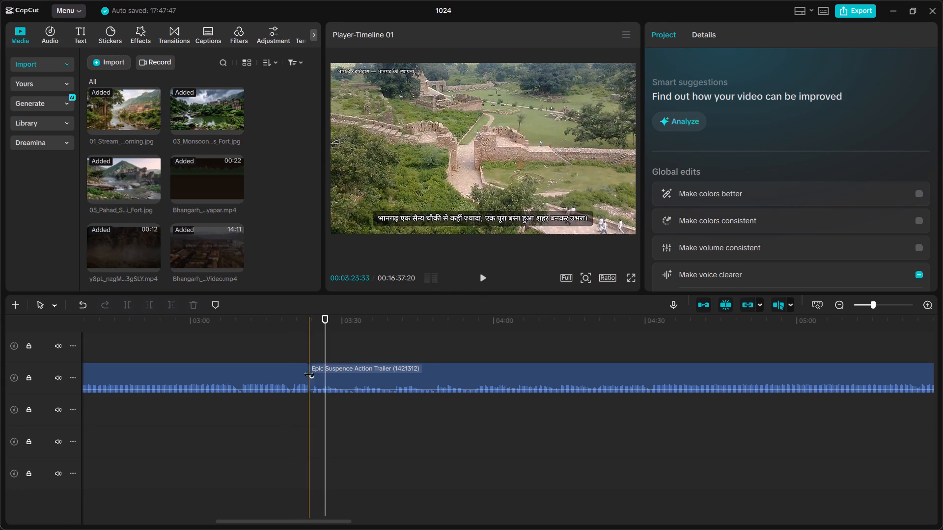
Move the second Epic Suspence Action Trailer clip to the track below, starting about 2 seconds before the first clip ends.
{"action": "left_click_drag", "start_coordinate": [308, 380], "coordinate": [303, 380]}
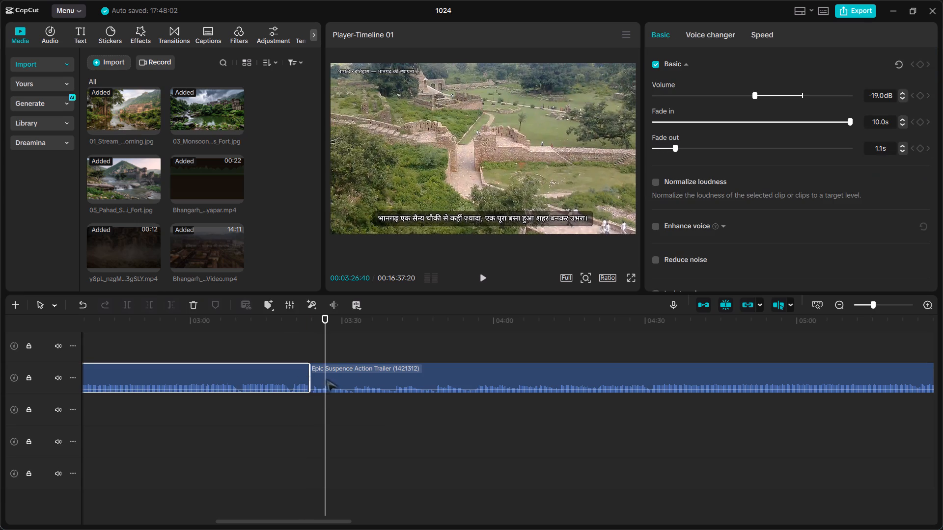
{"action": "left_click_drag", "start_coordinate": [325, 368], "coordinate": [316, 395]}
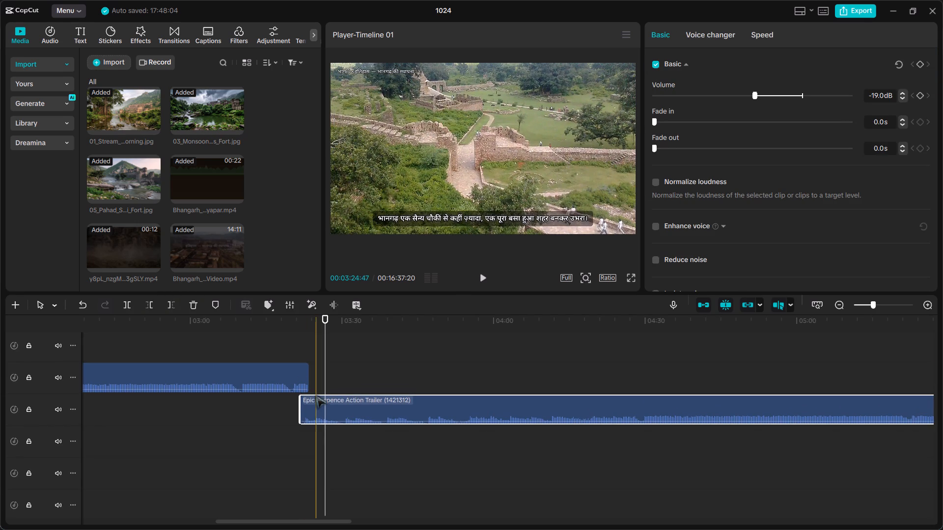
Play the timeline from several seconds before the overlap between the two music clips.
{"action": "left_click_drag", "start_coordinate": [327, 324], "coordinate": [276, 328]}
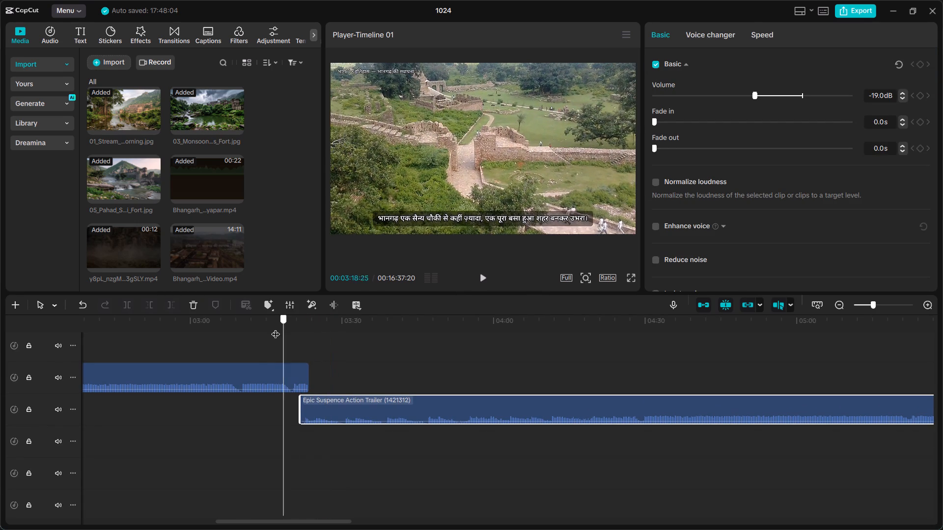
{"action": "left_click_drag", "start_coordinate": [276, 328], "coordinate": [266, 329]}
{"action": "key", "text": "space"}
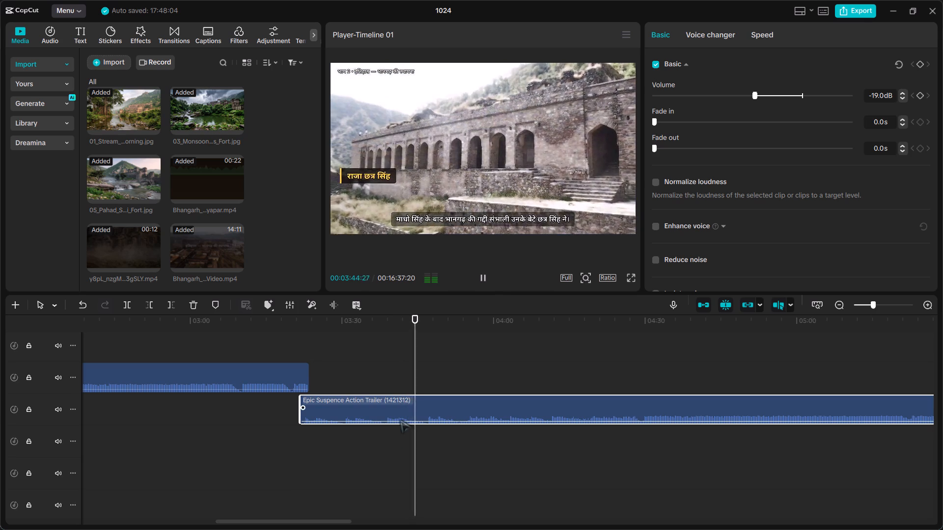
Set the second Epic Suspence Action Trailer clip's volume to -18.4 dB.
{"action": "left_click_drag", "start_coordinate": [401, 421], "coordinate": [396, 418]}
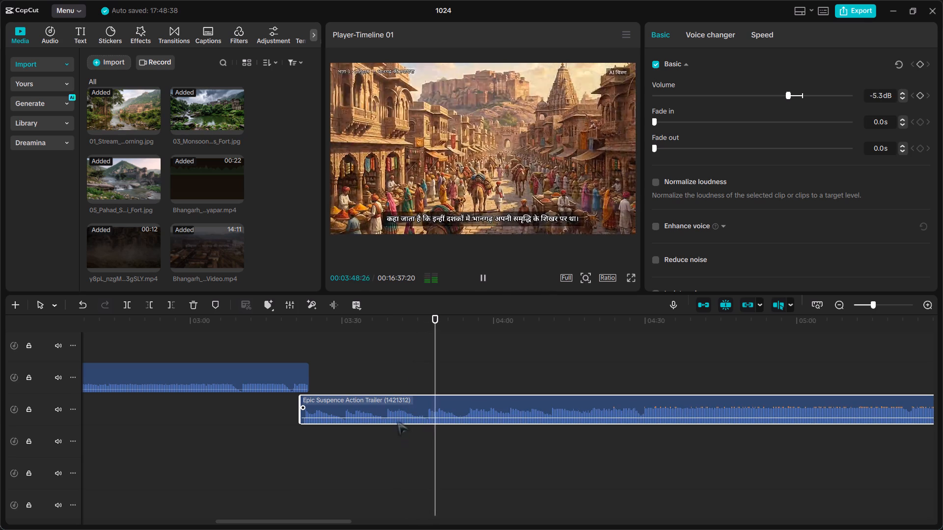
{"action": "left_click", "coordinate": [396, 419]}
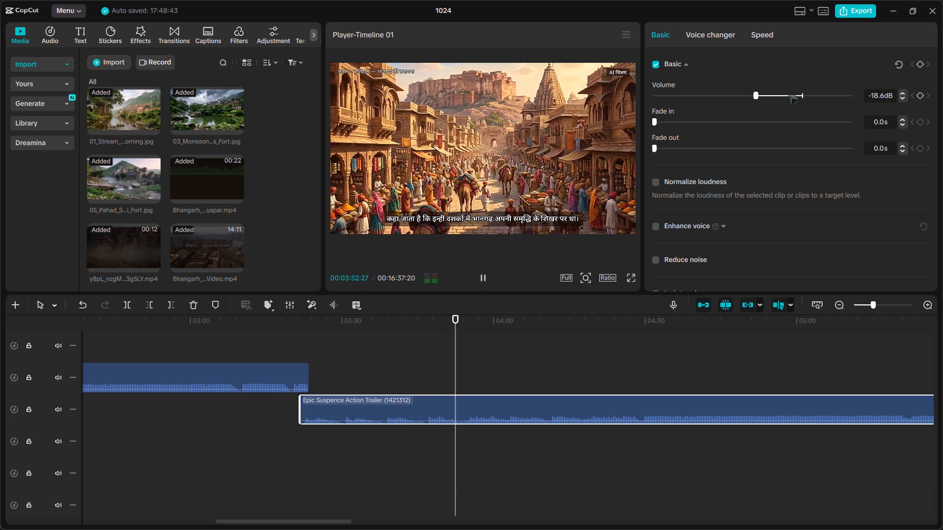
{"action": "left_click", "coordinate": [900, 100]}
{"action": "left_click", "coordinate": [900, 100]}
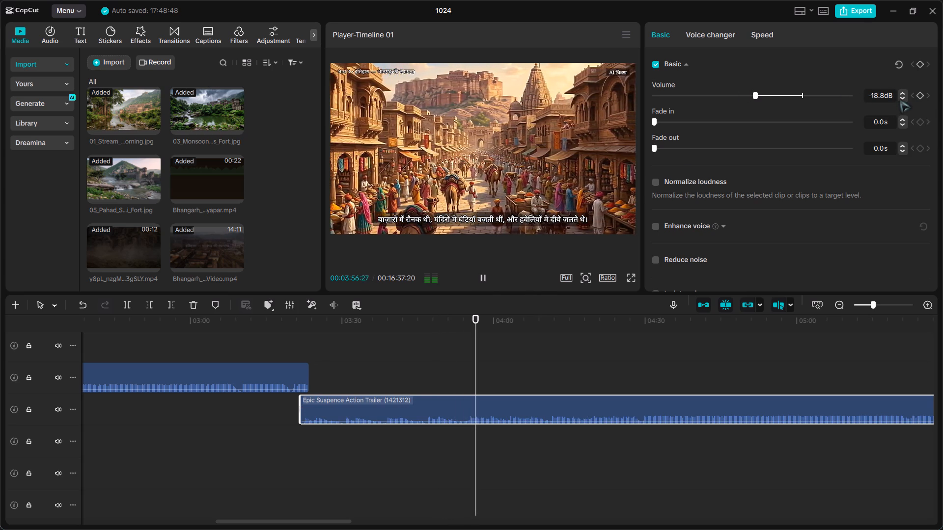
{"action": "left_click", "coordinate": [901, 98]}
{"action": "triple_click", "coordinate": [901, 98]}
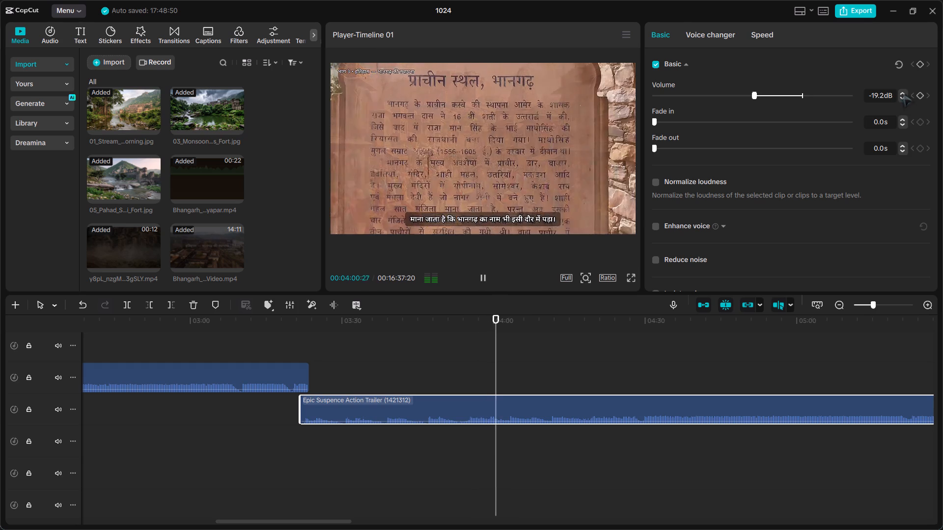
{"action": "left_click", "coordinate": [902, 91]}
{"action": "left_click", "coordinate": [902, 99]}
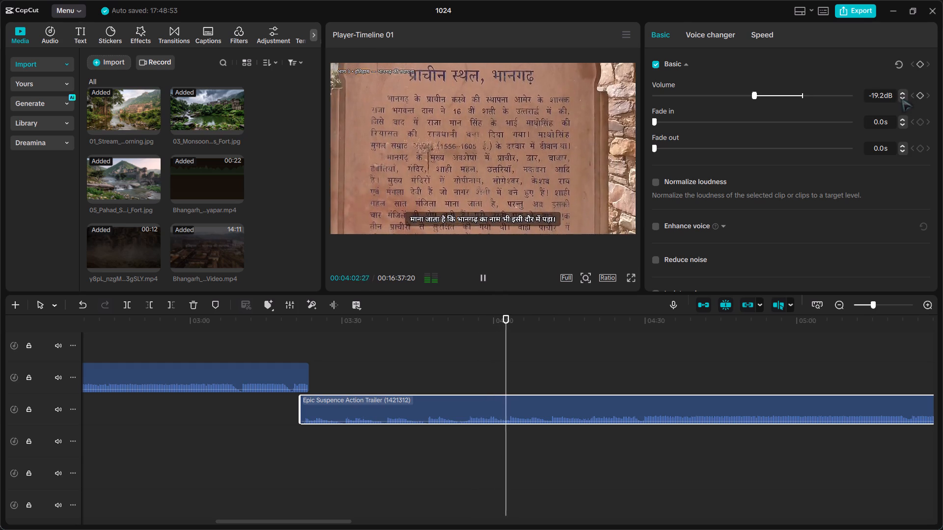
{"action": "triple_click", "coordinate": [903, 94]}
{"action": "double_click", "coordinate": [903, 94]}
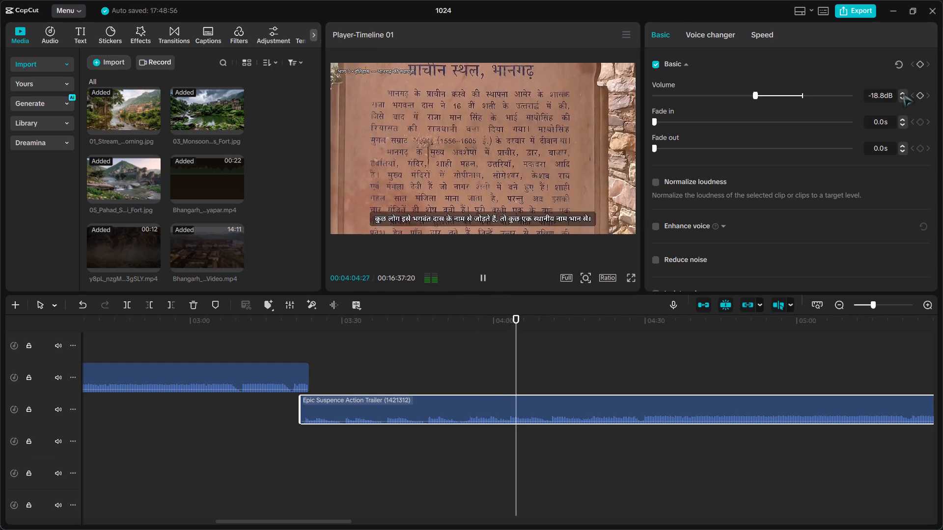
{"action": "triple_click", "coordinate": [903, 94]}
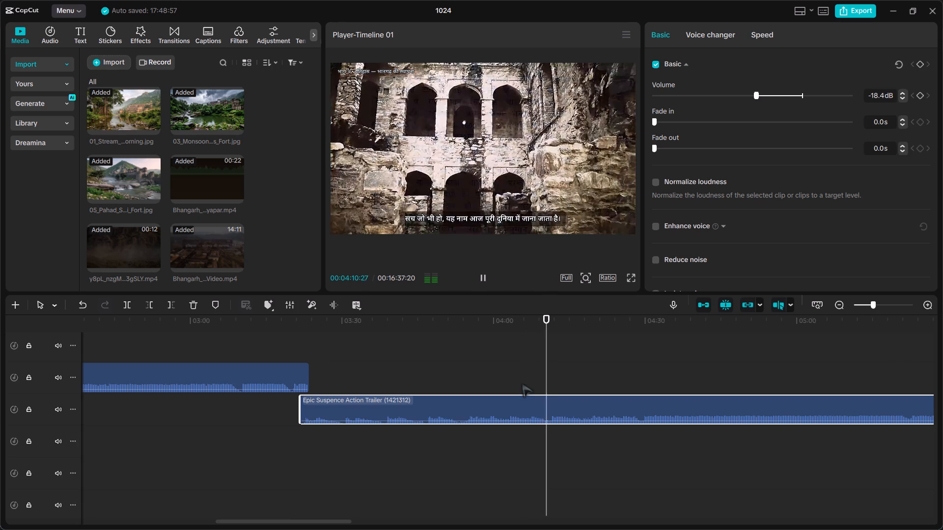
Look along the timeline past the second music clip for the stretch of video that still lacks background music.
{"action": "scroll", "coordinate": [522, 384], "scroll_direction": "up", "scroll_amount": 5}
{"action": "scroll", "coordinate": [522, 384], "scroll_direction": "left", "scroll_amount": 1}
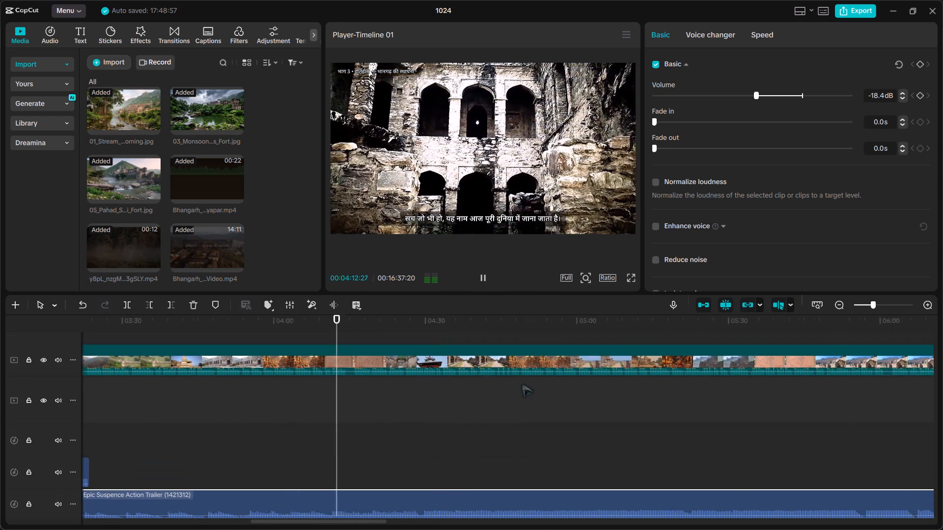
{"action": "scroll", "coordinate": [522, 384], "scroll_direction": "left", "scroll_amount": 4}
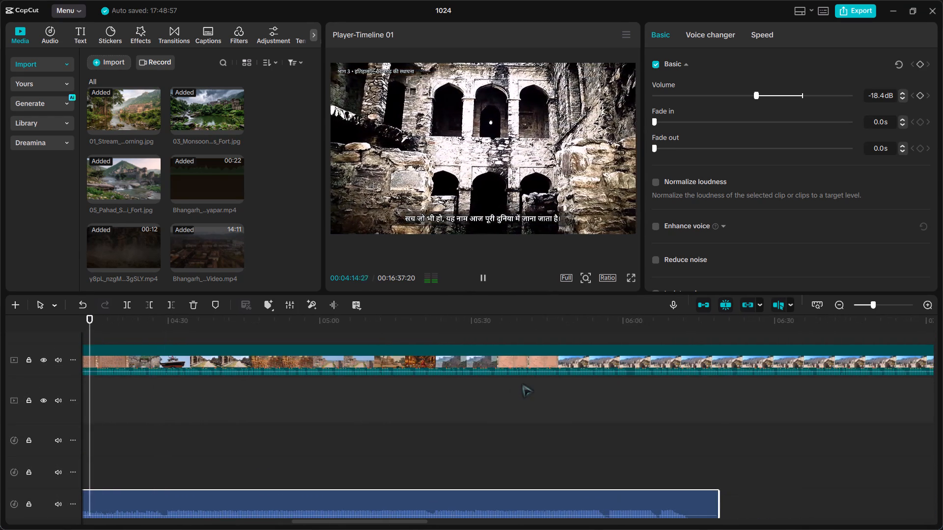
{"action": "scroll", "coordinate": [522, 384], "scroll_direction": "down", "scroll_amount": 4}
{"action": "scroll", "coordinate": [522, 384], "scroll_direction": "up", "scroll_amount": 2}
{"action": "scroll", "coordinate": [522, 384], "scroll_direction": "left", "scroll_amount": 1}
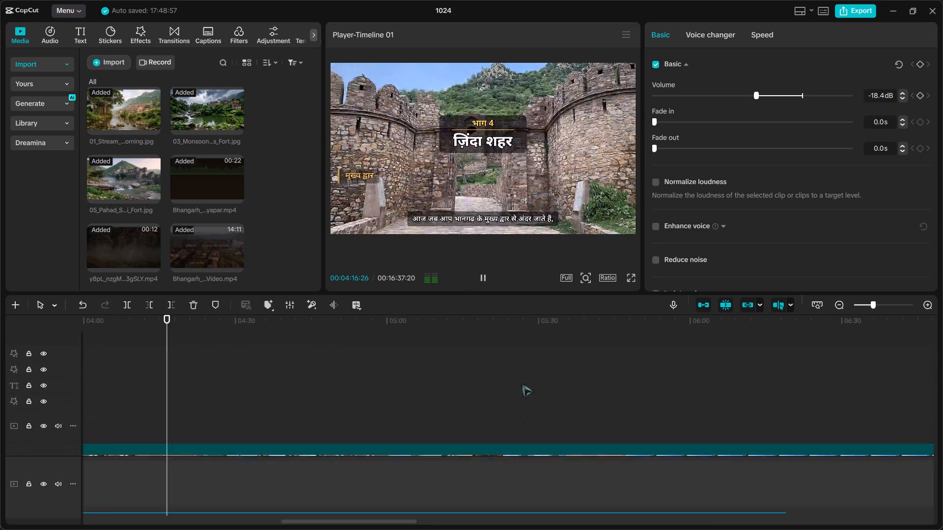
{"action": "scroll", "coordinate": [522, 384], "scroll_direction": "left", "scroll_amount": 2}
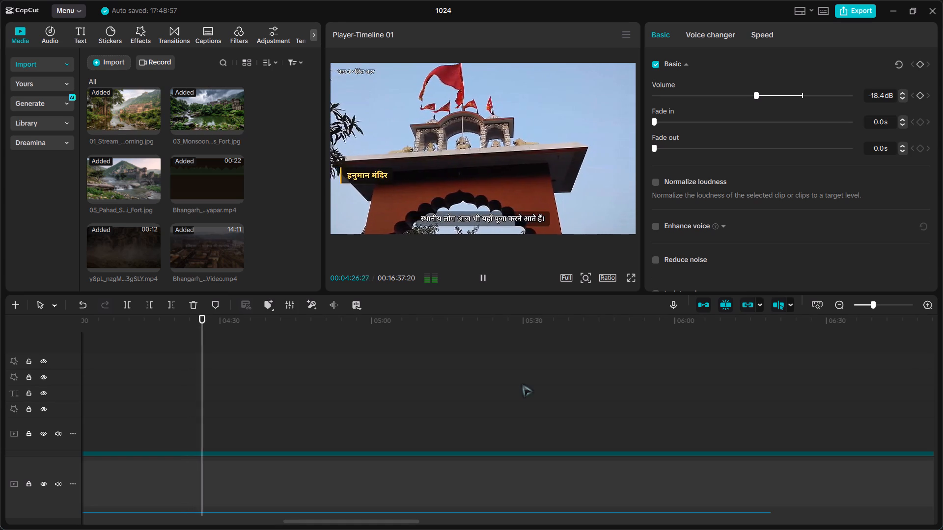
{"action": "scroll", "coordinate": [522, 384], "scroll_direction": "right", "scroll_amount": 8}
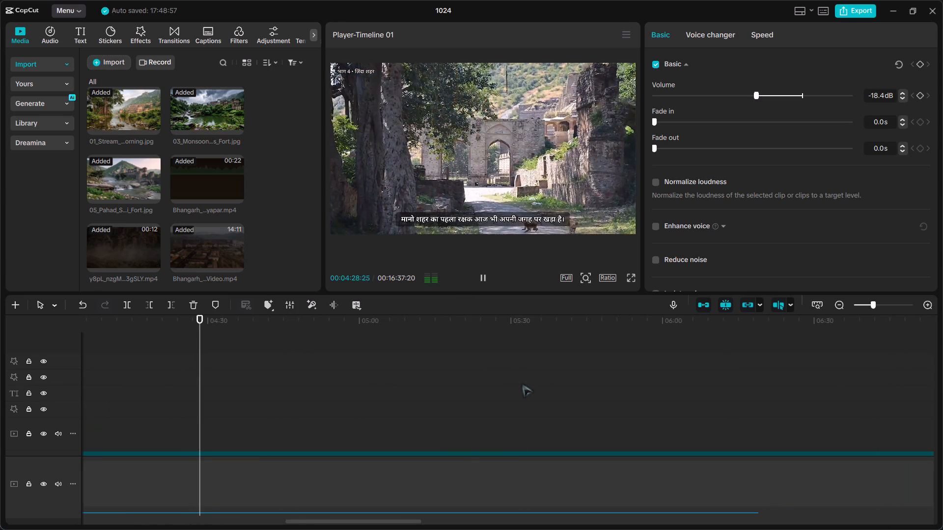
{"action": "scroll", "coordinate": [522, 384], "scroll_direction": "up", "scroll_amount": 5}
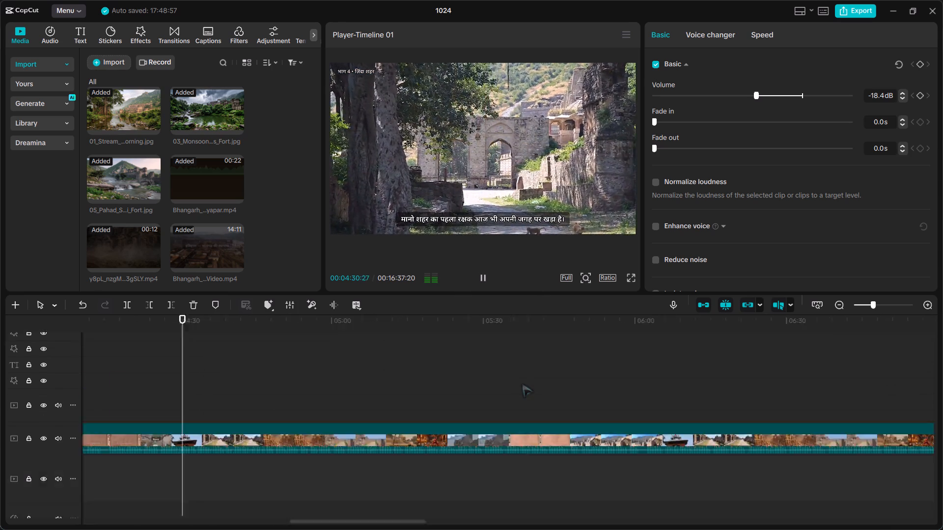
{"action": "scroll", "coordinate": [522, 384], "scroll_direction": "right", "scroll_amount": 3}
{"action": "scroll", "coordinate": [522, 384], "scroll_direction": "down", "scroll_amount": 1}
{"action": "scroll", "coordinate": [522, 384], "scroll_direction": "left", "scroll_amount": 11}
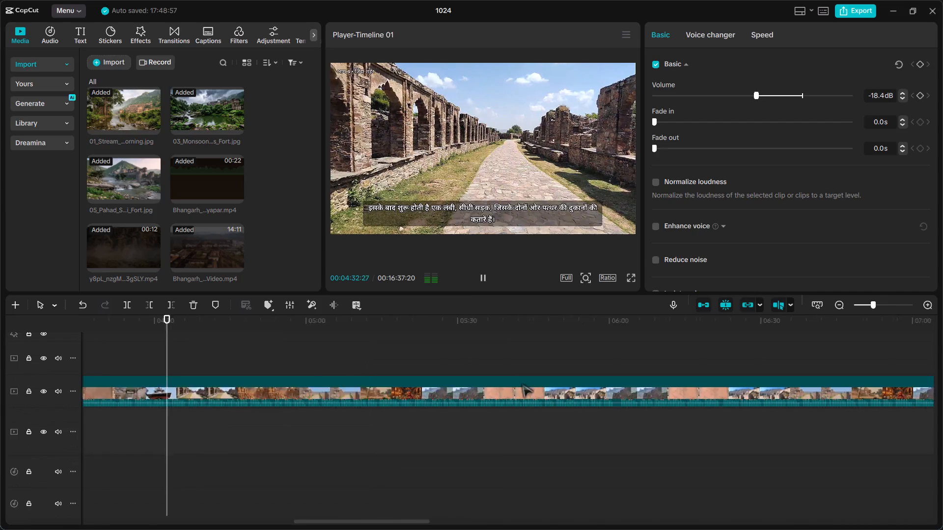
{"action": "scroll", "coordinate": [522, 384], "scroll_direction": "left", "scroll_amount": 20}
{"action": "scroll", "coordinate": [522, 384], "scroll_direction": "left", "scroll_amount": 5}
{"action": "scroll", "coordinate": [522, 384], "scroll_direction": "left", "scroll_amount": 20}
{"action": "scroll", "coordinate": [522, 384], "scroll_direction": "left", "scroll_amount": 1}
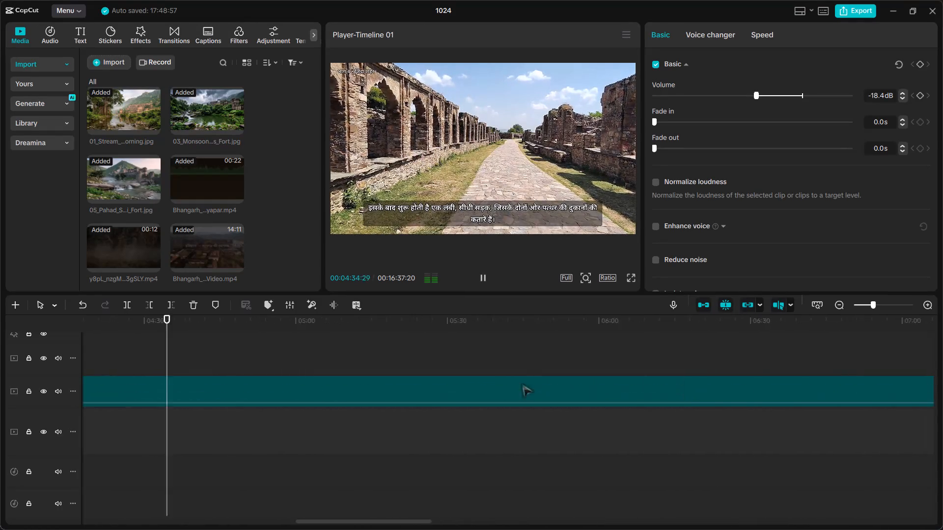
{"action": "scroll", "coordinate": [522, 384], "scroll_direction": "left", "scroll_amount": 20}
{"action": "scroll", "coordinate": [522, 384], "scroll_direction": "left", "scroll_amount": 20}
{"action": "scroll", "coordinate": [522, 384], "scroll_direction": "left", "scroll_amount": 1}
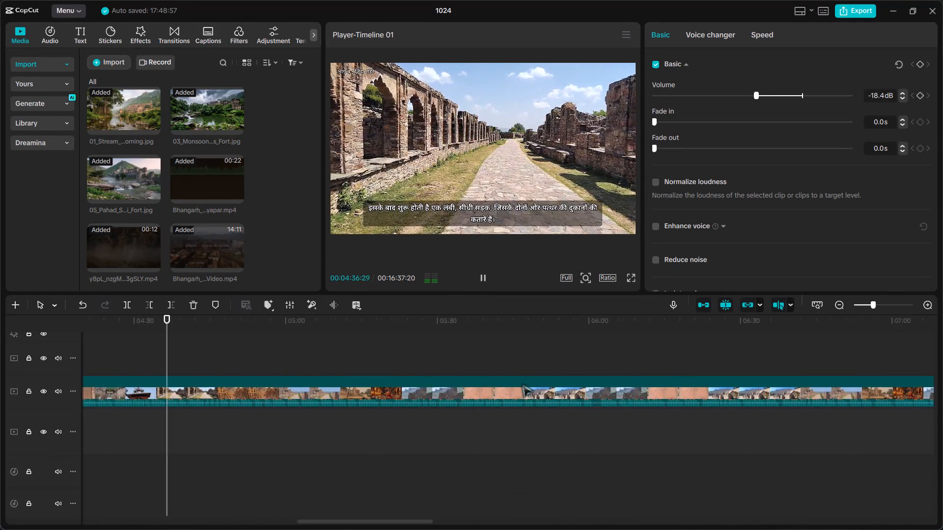
{"action": "scroll", "coordinate": [522, 384], "scroll_direction": "left", "scroll_amount": 16}
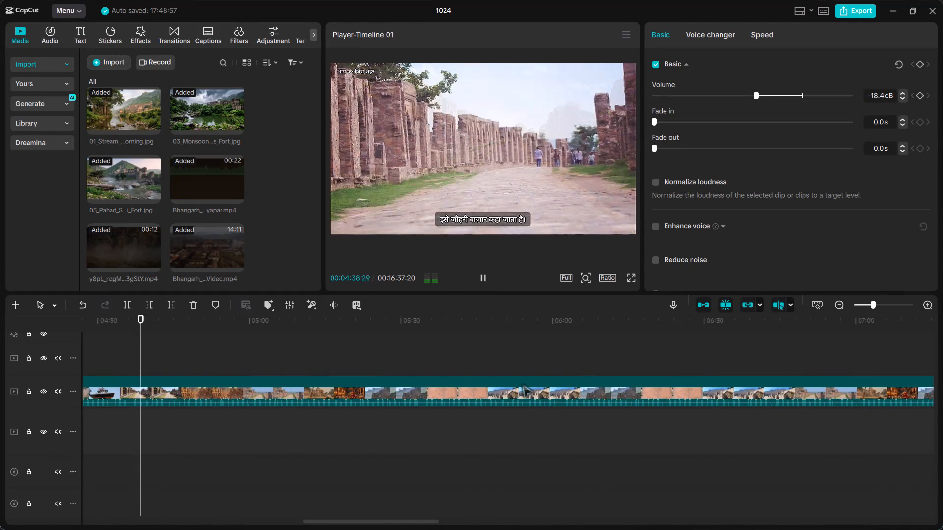
{"action": "scroll", "coordinate": [522, 384], "scroll_direction": "left", "scroll_amount": 11}
{"action": "scroll", "coordinate": [522, 384], "scroll_direction": "left", "scroll_amount": 20}
{"action": "scroll", "coordinate": [522, 384], "scroll_direction": "left", "scroll_amount": 14}
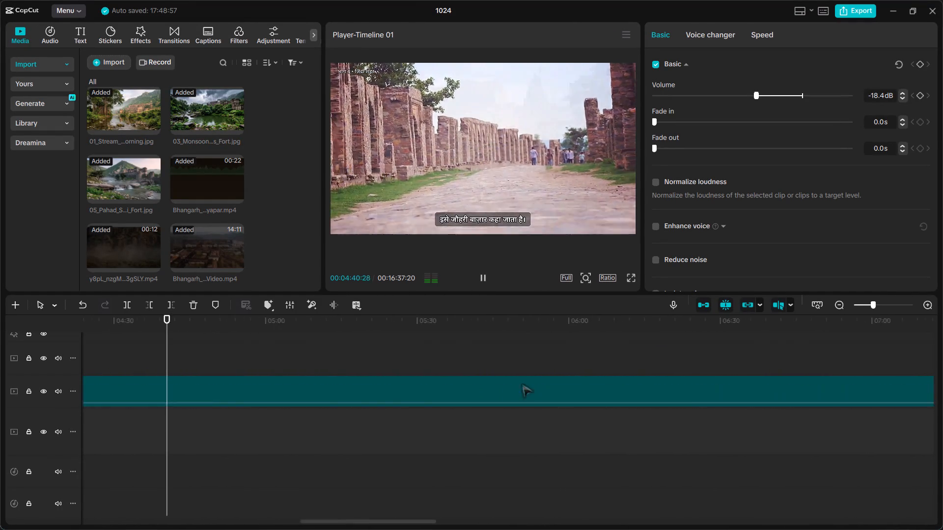
{"action": "scroll", "coordinate": [522, 384], "scroll_direction": "left", "scroll_amount": 20}
{"action": "scroll", "coordinate": [522, 384], "scroll_direction": "left", "scroll_amount": 20}
{"action": "scroll", "coordinate": [522, 384], "scroll_direction": "left", "scroll_amount": 20}
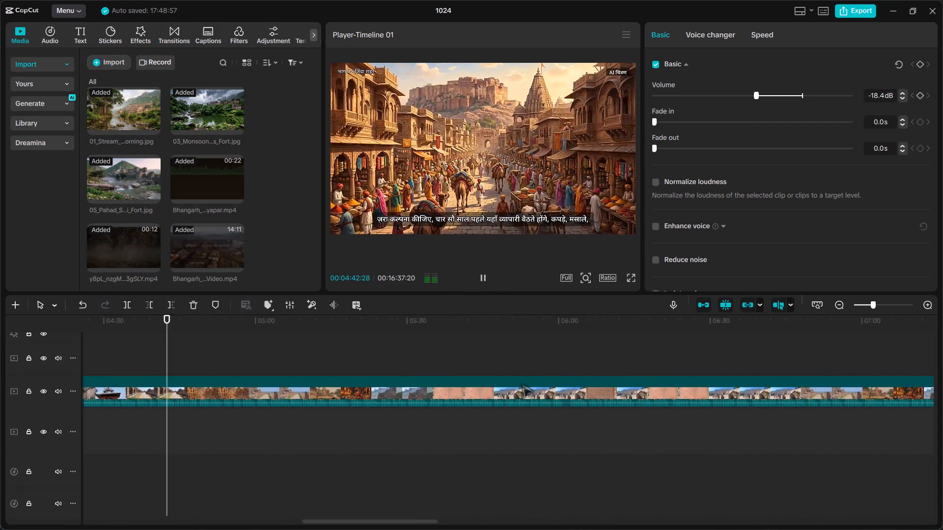
{"action": "scroll", "coordinate": [522, 384], "scroll_direction": "left", "scroll_amount": 20}
{"action": "scroll", "coordinate": [522, 384], "scroll_direction": "left", "scroll_amount": 20}
{"action": "scroll", "coordinate": [522, 384], "scroll_direction": "left", "scroll_amount": 20}
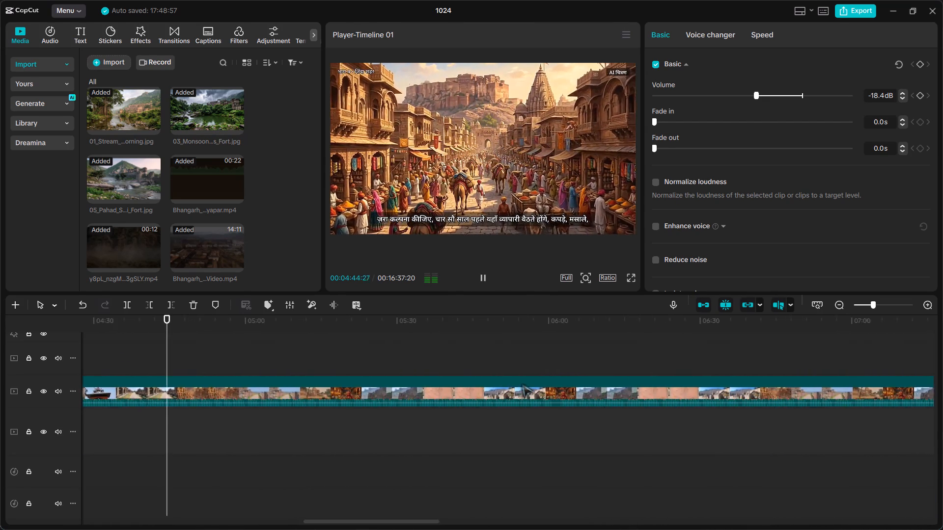
{"action": "scroll", "coordinate": [522, 384], "scroll_direction": "left", "scroll_amount": 20}
{"action": "scroll", "coordinate": [522, 384], "scroll_direction": "left", "scroll_amount": 9}
{"action": "scroll", "coordinate": [522, 384], "scroll_direction": "left", "scroll_amount": 20}
{"action": "scroll", "coordinate": [522, 384], "scroll_direction": "left", "scroll_amount": 5}
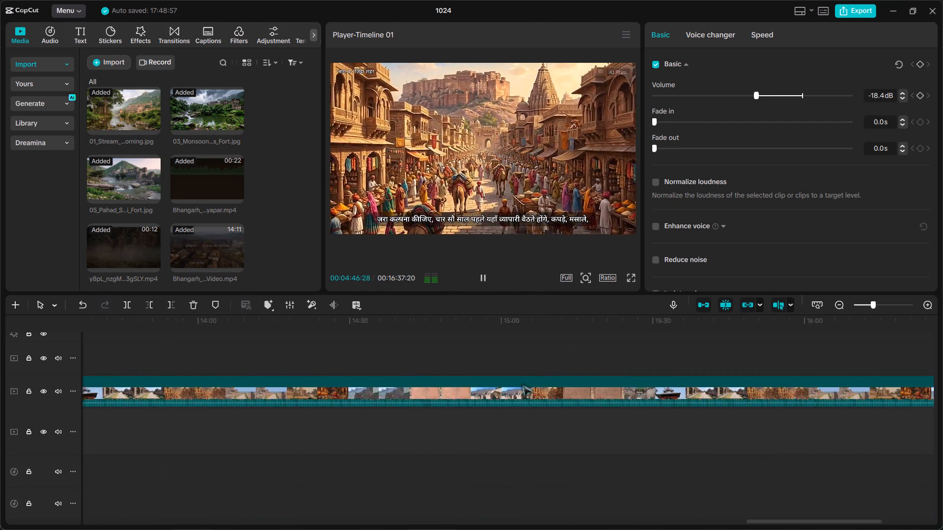
{"action": "scroll", "coordinate": [522, 384], "scroll_direction": "left", "scroll_amount": 20}
{"action": "scroll", "coordinate": [522, 384], "scroll_direction": "left", "scroll_amount": 6}
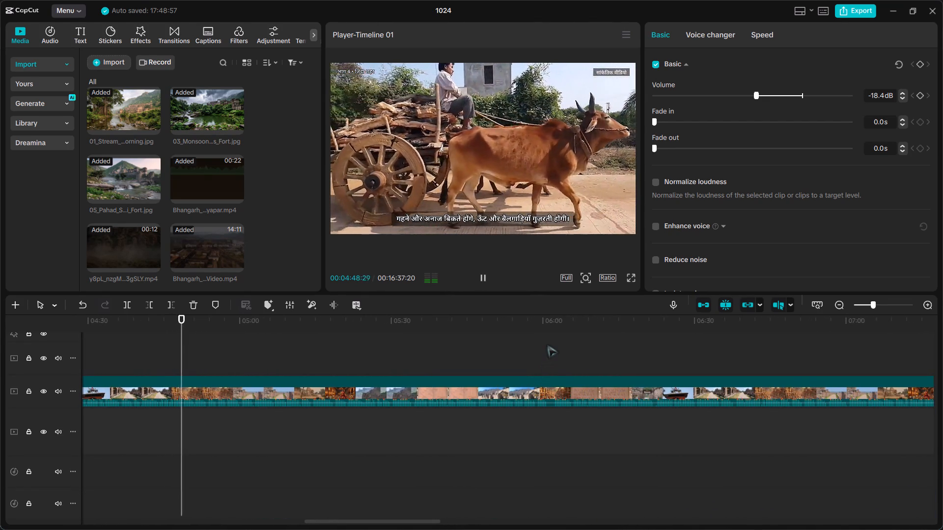
{"action": "scroll", "coordinate": [547, 344], "scroll_direction": "down", "scroll_amount": 1, "text": "ctrl"}
{"action": "scroll", "coordinate": [547, 344], "scroll_direction": "left", "scroll_amount": 6}
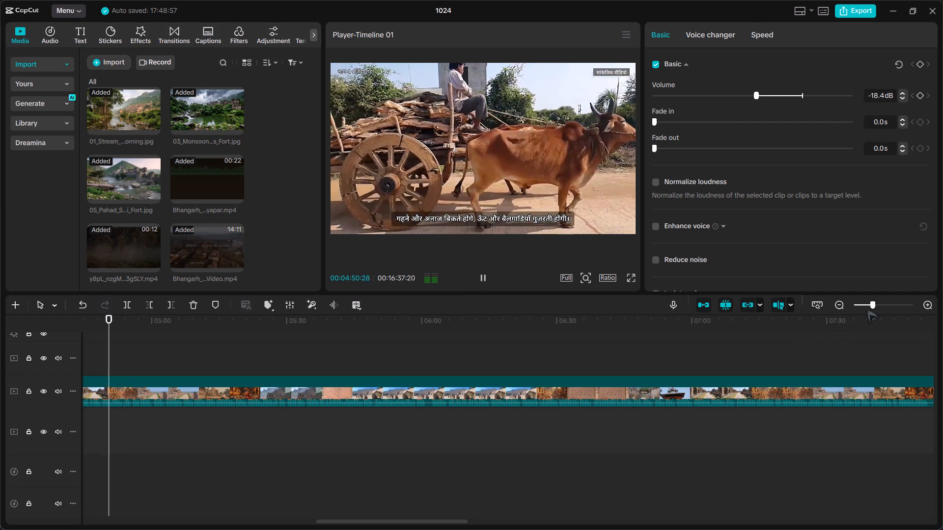
Copy both Epic Suspence Action Trailer music clips together.
{"action": "left_click_drag", "start_coordinate": [869, 307], "coordinate": [864, 307]}
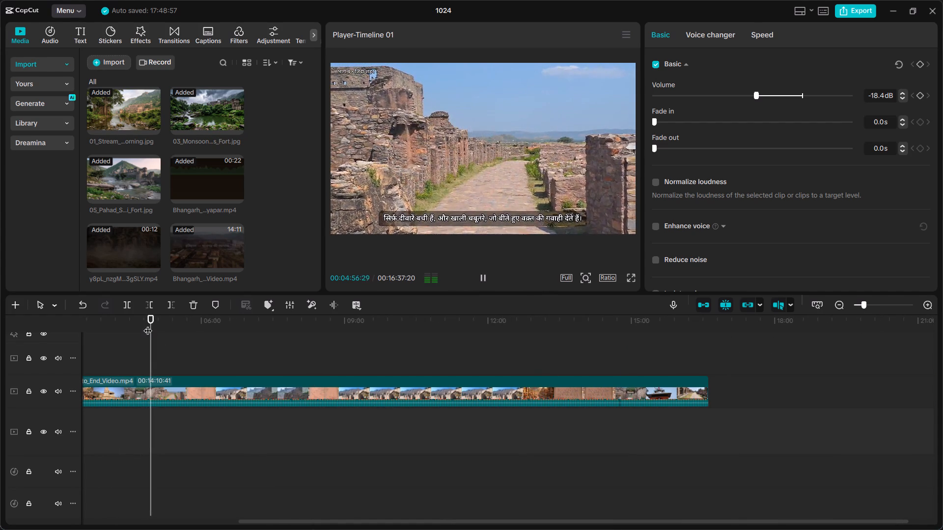
{"action": "left_click_drag", "start_coordinate": [148, 324], "coordinate": [260, 353]}
{"action": "scroll", "coordinate": [260, 353], "scroll_direction": "right", "scroll_amount": 1}
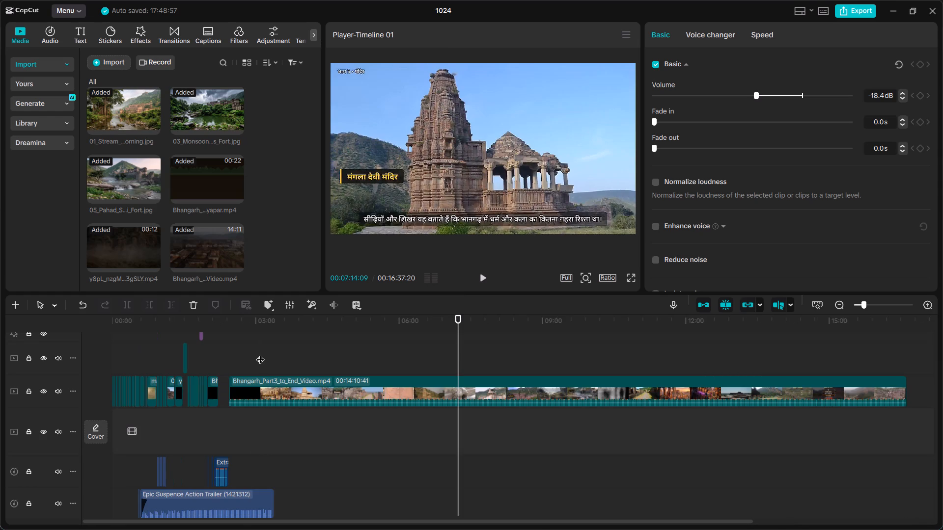
{"action": "scroll", "coordinate": [260, 353], "scroll_direction": "right", "scroll_amount": 1}
{"action": "scroll", "coordinate": [270, 433], "scroll_direction": "down", "scroll_amount": 2}
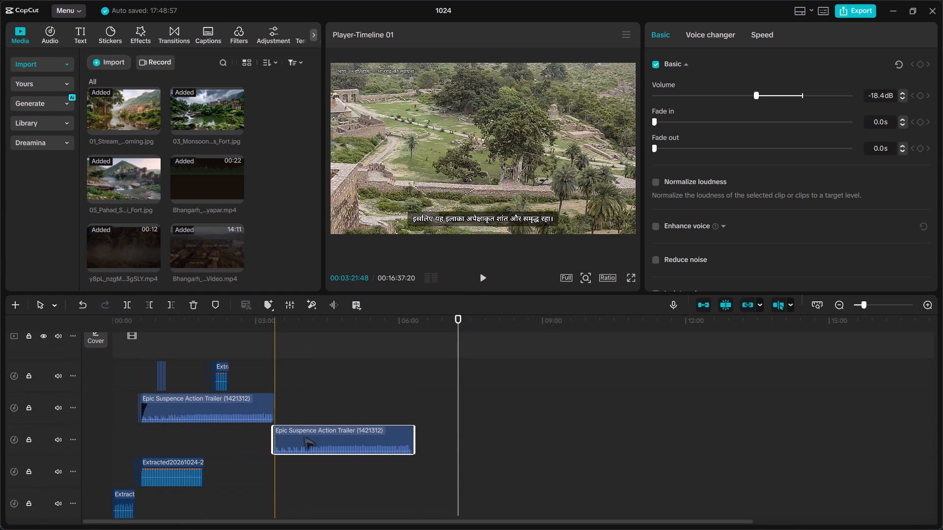
{"action": "left_click", "coordinate": [335, 440]}
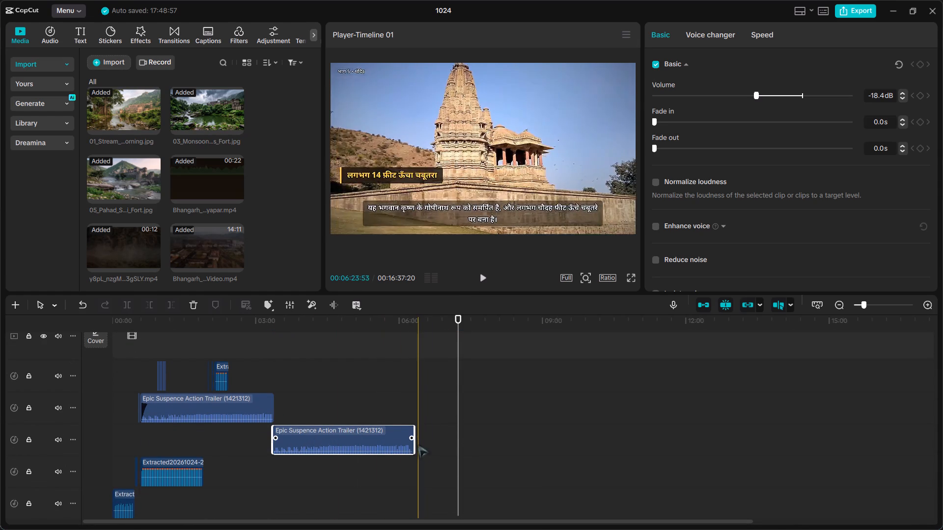
{"action": "left_click_drag", "start_coordinate": [415, 444], "coordinate": [427, 445]}
{"action": "left_click_drag", "start_coordinate": [427, 445], "coordinate": [340, 415]}
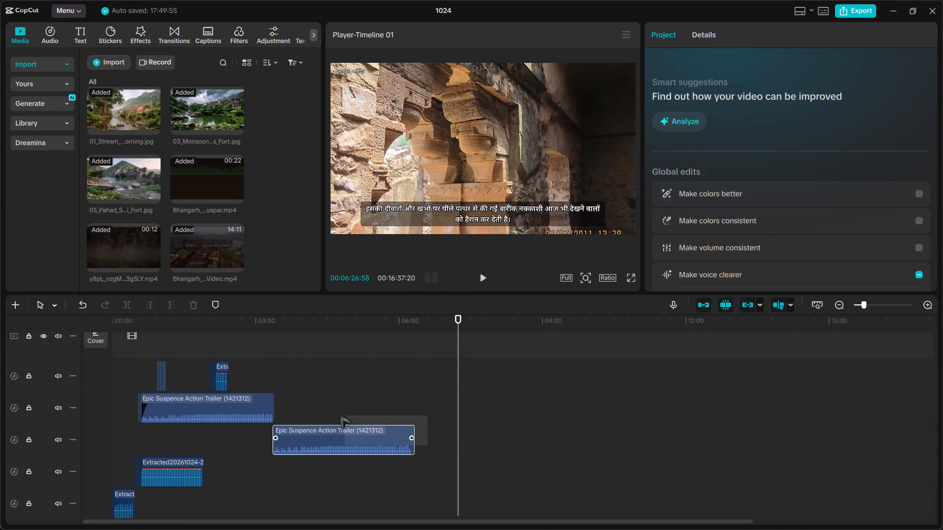
{"action": "left_click_drag", "start_coordinate": [340, 415], "coordinate": [130, 398]}
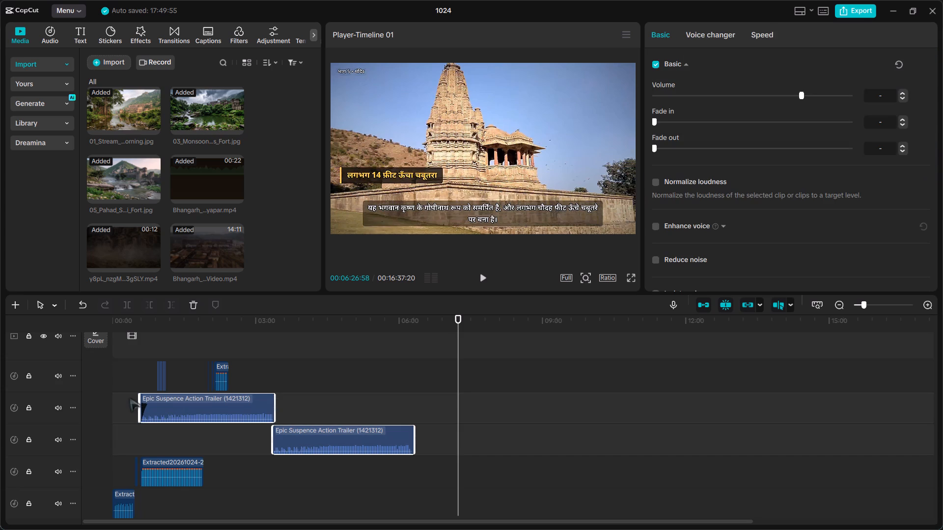
{"action": "key", "text": "ctrl+c"}
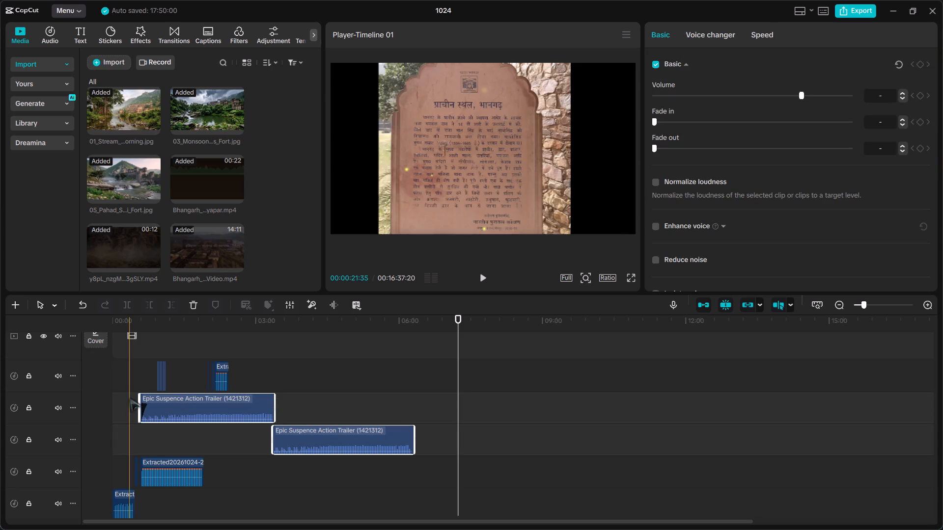
Paste the two copied music clips at 00:06:18:56, where the second Epic Suspence Action Trailer clip ends.
{"action": "left_click", "coordinate": [421, 447]}
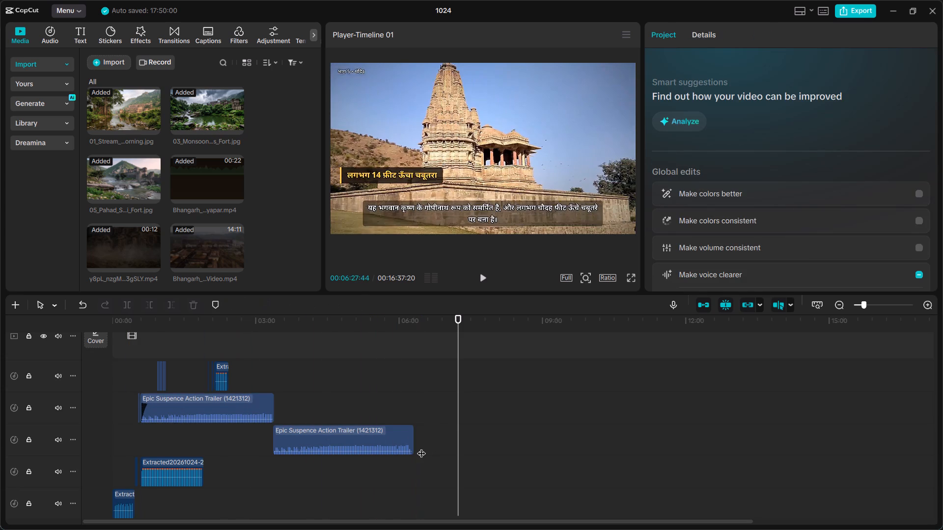
{"action": "left_click", "coordinate": [413, 447]}
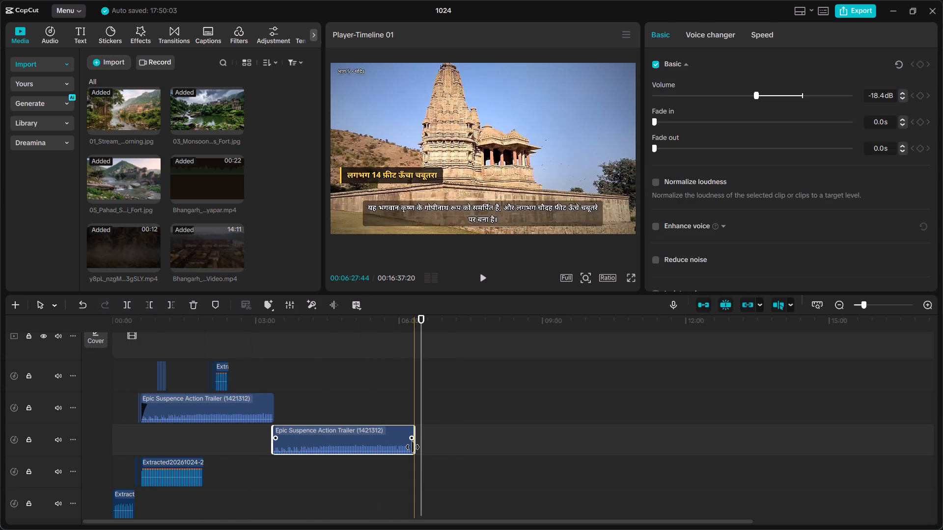
{"action": "left_click_drag", "start_coordinate": [422, 467], "coordinate": [416, 467]}
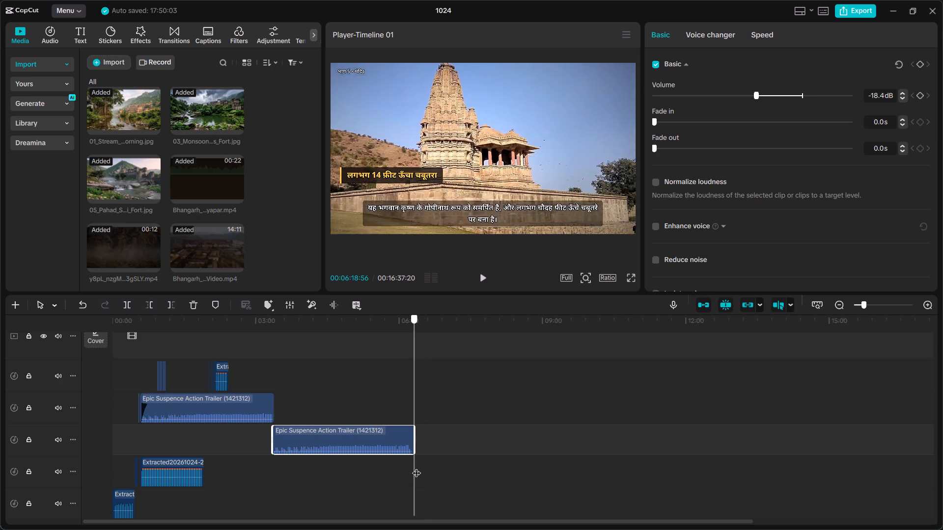
{"action": "left_click_drag", "start_coordinate": [416, 467], "coordinate": [413, 468]}
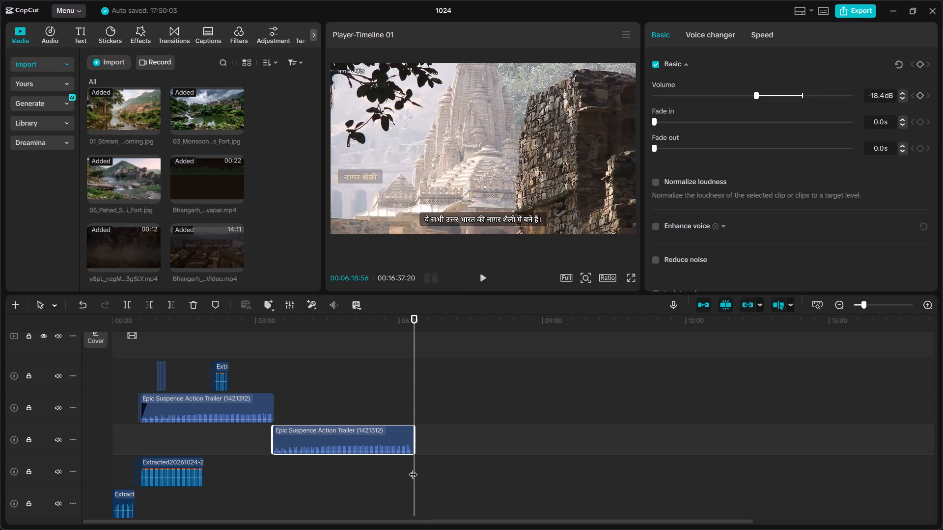
{"action": "key", "text": "ctrl+v"}
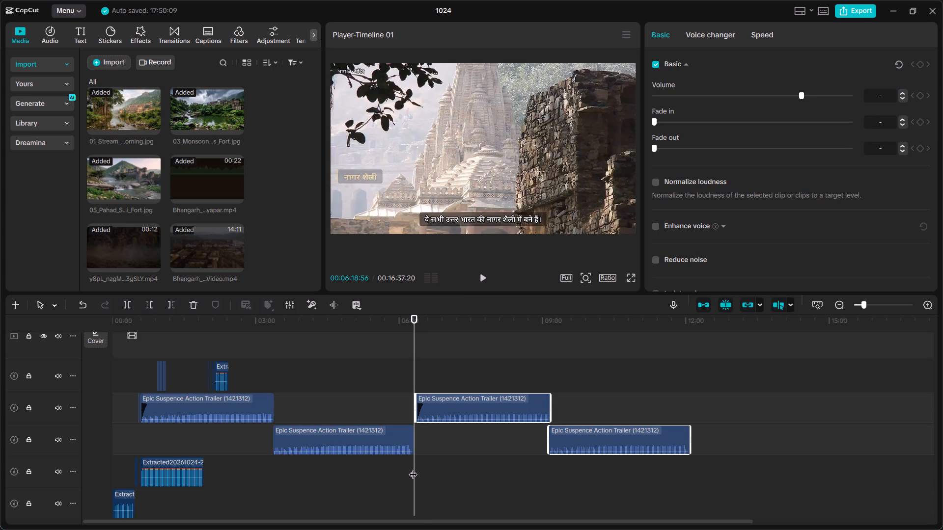
Play the timeline from about 00:05:49 through the join between the second music clip and the first pasted copy.
{"action": "left_click", "coordinate": [385, 464]}
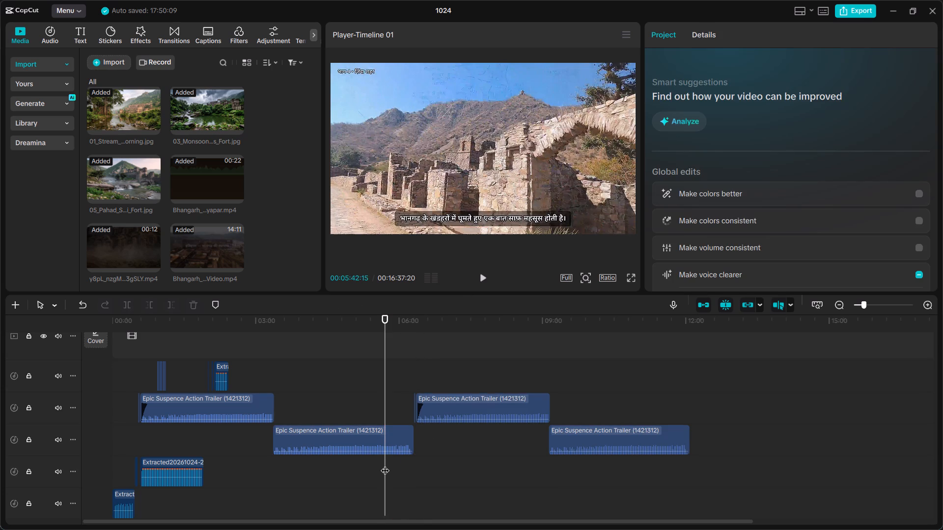
{"action": "key", "text": "Right"}
{"action": "key", "text": "Right"}
{"action": "key", "text": "Right"}
{"action": "key", "text": "Right"}
{"action": "key", "text": "Right"}
{"action": "key", "text": "Right"}
{"action": "key", "text": "Right"}
{"action": "key", "text": "Right"}
{"action": "key", "text": "Right"}
{"action": "key", "text": "Right"}
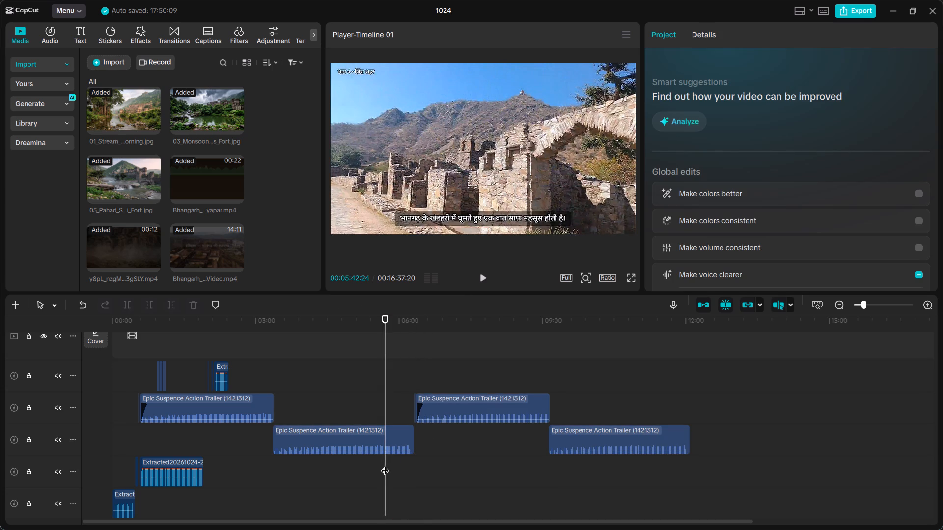
{"action": "left_click_drag", "start_coordinate": [382, 316], "coordinate": [390, 324]}
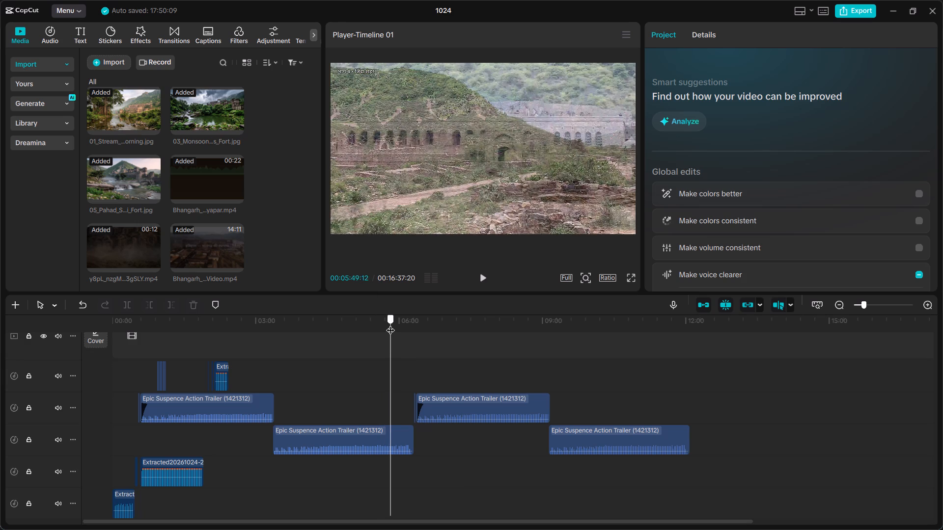
{"action": "key", "text": "space"}
{"action": "key", "text": "Right"}
{"action": "key", "text": "Right"}
{"action": "key", "text": "Right"}
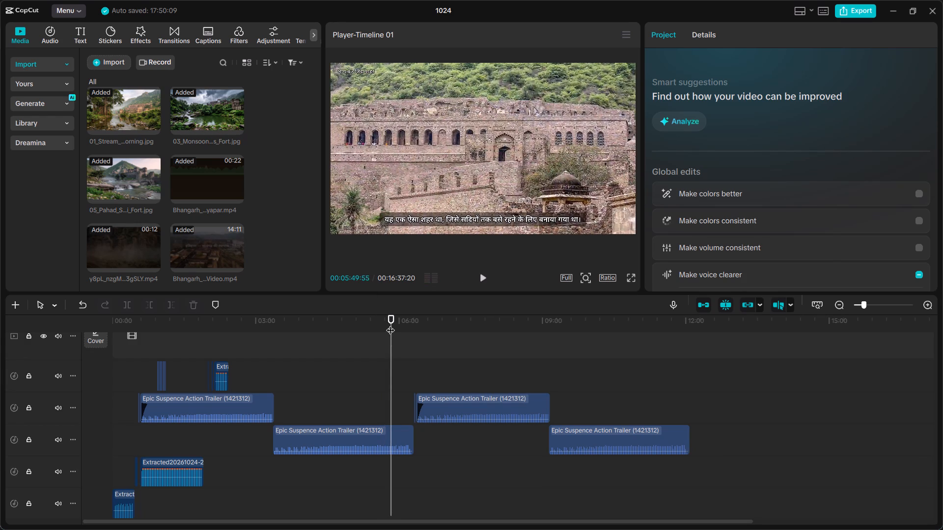
{"action": "key", "text": "space"}
{"action": "key", "text": "Right"}
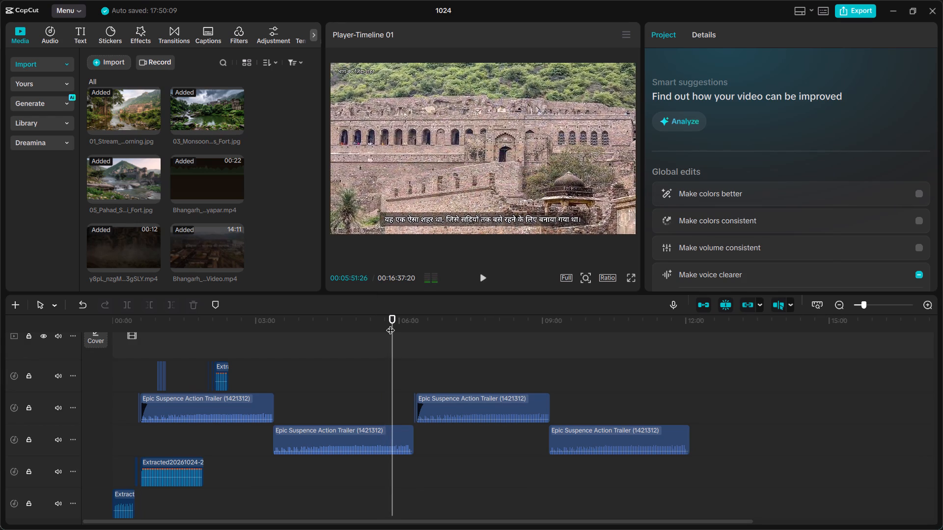
{"action": "key", "text": "Right"}
{"action": "key", "text": "space"}
{"action": "key", "text": "Right"}
{"action": "key", "text": "Right"}
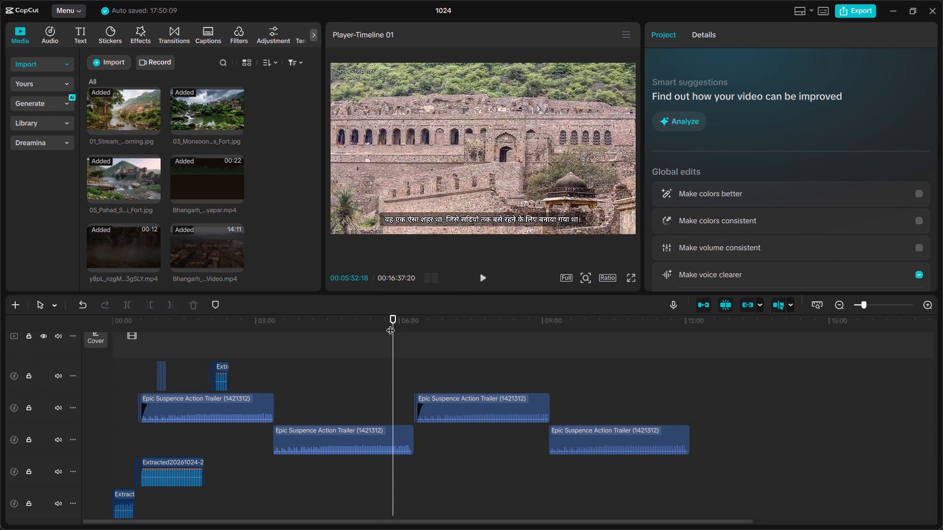
{"action": "key", "text": "Right"}
{"action": "key", "text": "Right"}
{"action": "key", "text": "Right"}
{"action": "key", "text": "Right"}
{"action": "key", "text": "Right"}
{"action": "key", "text": "Right"}
{"action": "key", "text": "Right"}
{"action": "key", "text": "Right"}
{"action": "key", "text": "Right"}
{"action": "key", "text": "Right"}
{"action": "key", "text": "Right"}
{"action": "key", "text": "Right"}
{"action": "key", "text": "Right"}
{"action": "key", "text": "Right"}
{"action": "key", "text": "Right"}
{"action": "key", "text": "Right"}
{"action": "key", "text": "Right"}
{"action": "key", "text": "Right"}
{"action": "key", "text": "Right"}
{"action": "key", "text": "Right"}
{"action": "key", "text": "Right"}
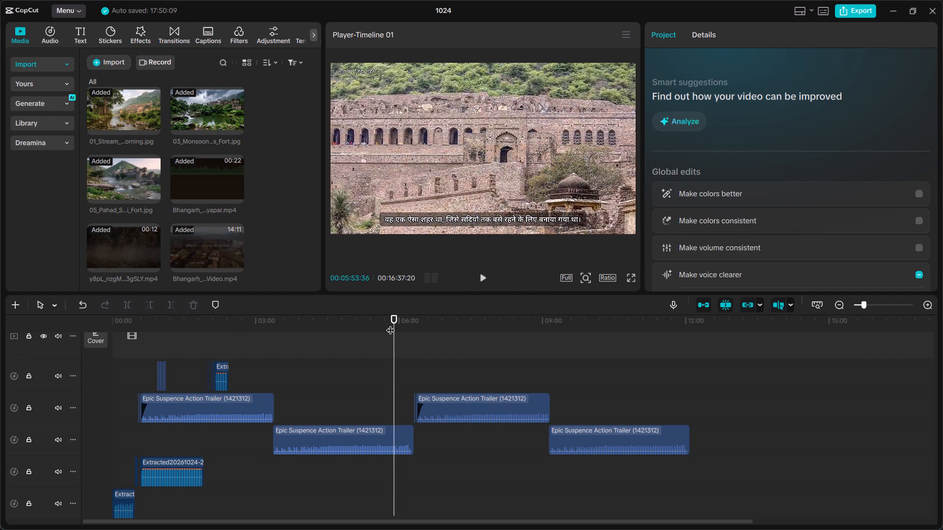
{"action": "key", "text": "space"}
{"action": "key", "text": "space"}
{"action": "key", "text": "space"}
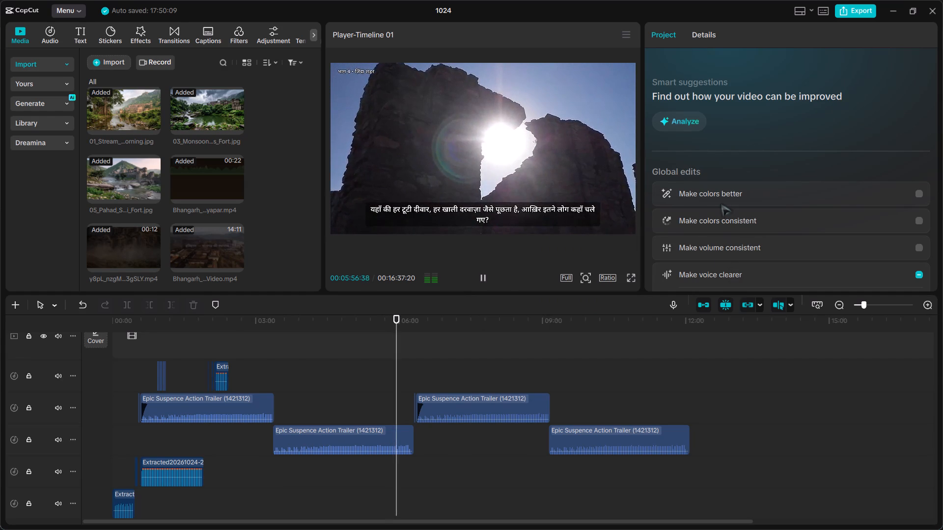
{"action": "scroll", "coordinate": [721, 204], "scroll_direction": "down", "scroll_amount": 1}
{"action": "scroll", "coordinate": [721, 204], "scroll_direction": "up", "scroll_amount": 3}
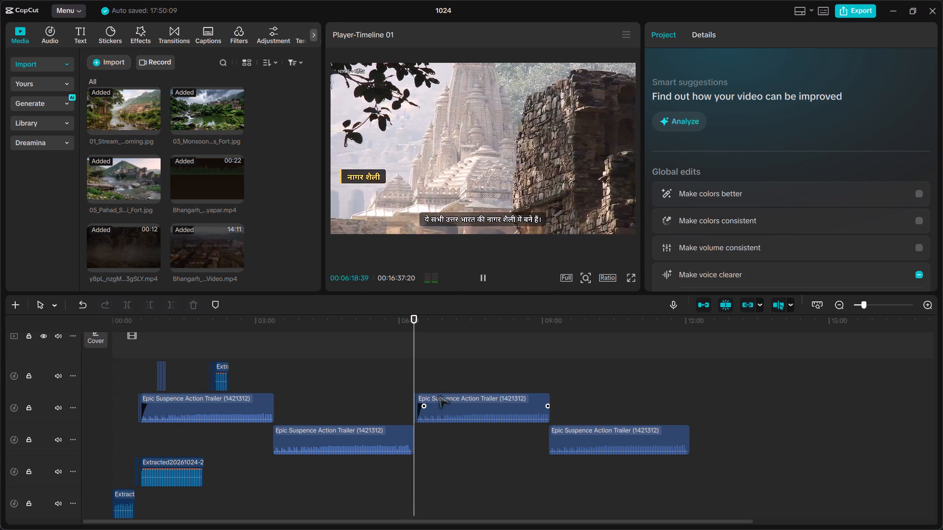
Move the third Epic Suspence Action Trailer clip onto a new track above, starting about 6 seconds before the second clip ends.
{"action": "left_click_drag", "start_coordinate": [439, 395], "coordinate": [432, 394]}
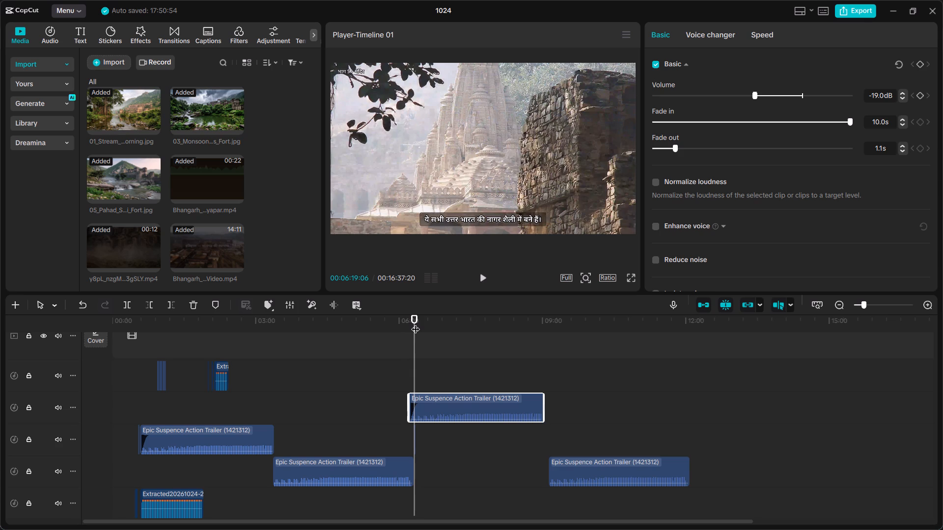
Play the timeline from before the overlap between the second and third music clips to past the second clip's end.
{"action": "key", "text": "space"}
{"action": "left_click_drag", "start_coordinate": [416, 323], "coordinate": [405, 324]}
{"action": "key", "text": "space"}
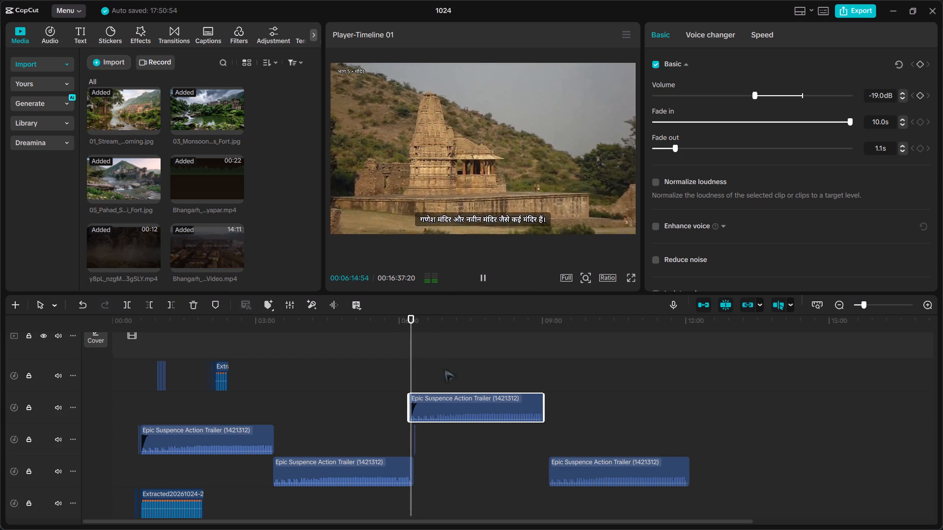
{"action": "scroll", "coordinate": [440, 429], "scroll_direction": "up", "scroll_amount": 11, "text": "ctrl"}
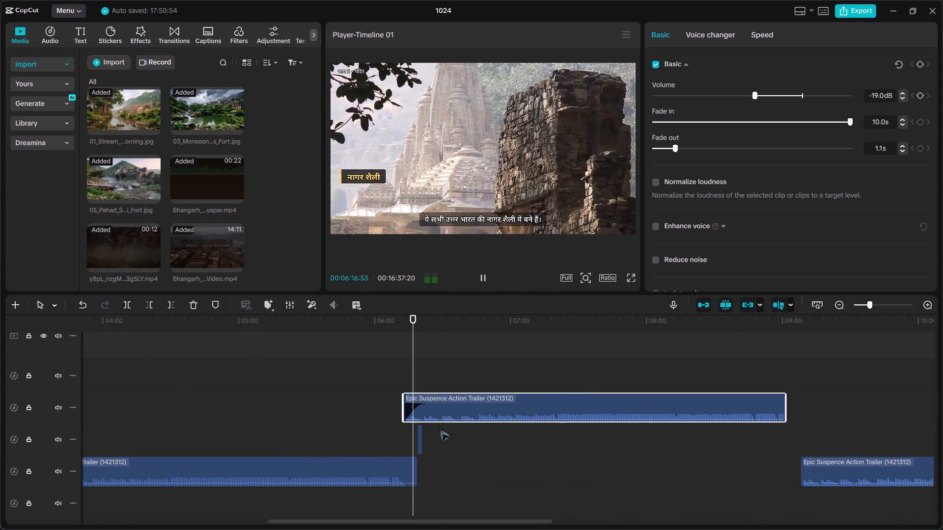
{"action": "scroll", "coordinate": [440, 429], "scroll_direction": "up", "scroll_amount": 1, "text": "ctrl"}
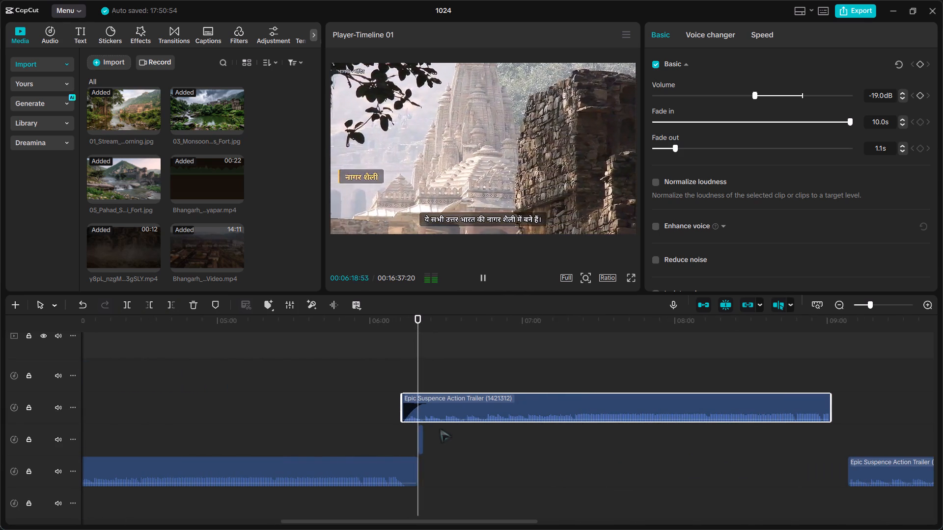
{"action": "key", "text": "space"}
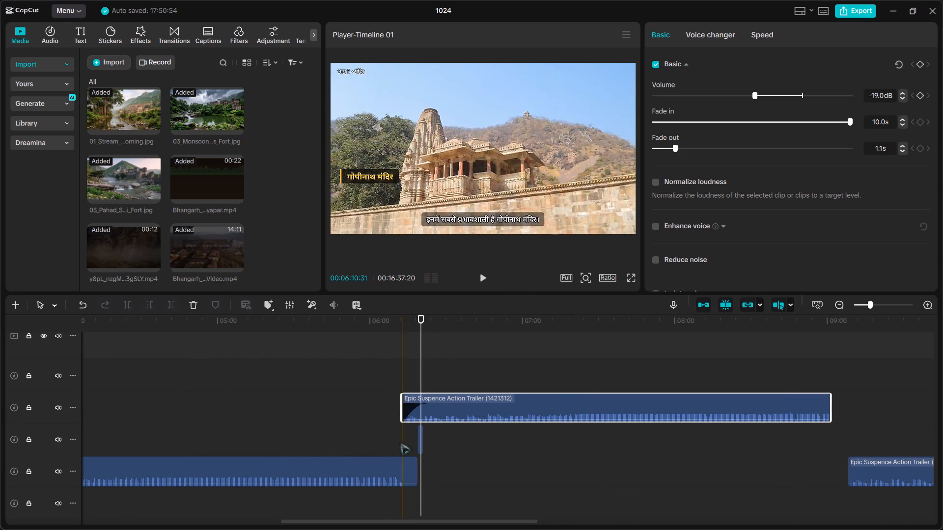
Delete the tiny pasted audio fragment beneath the third music clip, just after the second clip's end.
{"action": "left_click", "coordinate": [418, 442]}
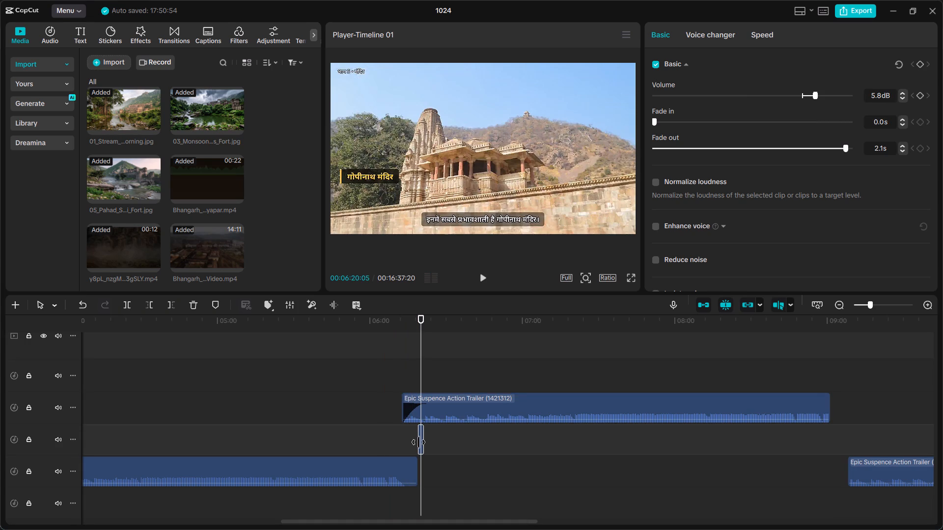
{"action": "key", "text": "BackSpace"}
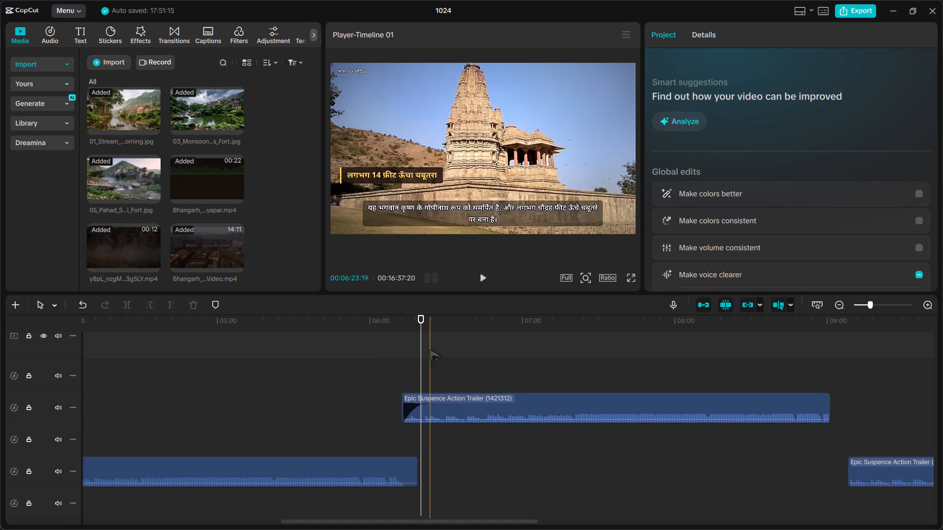
Play the overlap again from the start of the third music clip.
{"action": "left_click_drag", "start_coordinate": [417, 351], "coordinate": [403, 353]}
{"action": "key", "text": "space"}
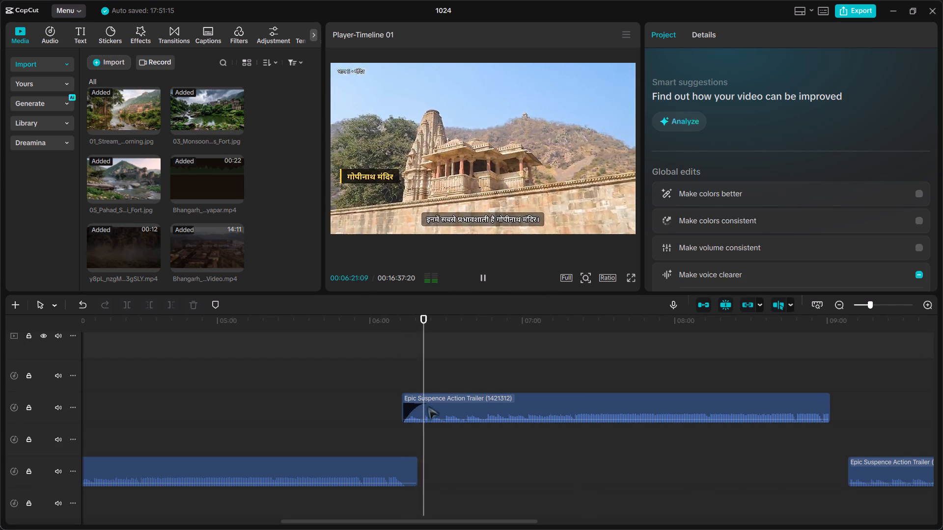
Shorten the third Epic Suspence Action Trailer clip's fade-in to 0.6 s.
{"action": "left_click", "coordinate": [426, 409]}
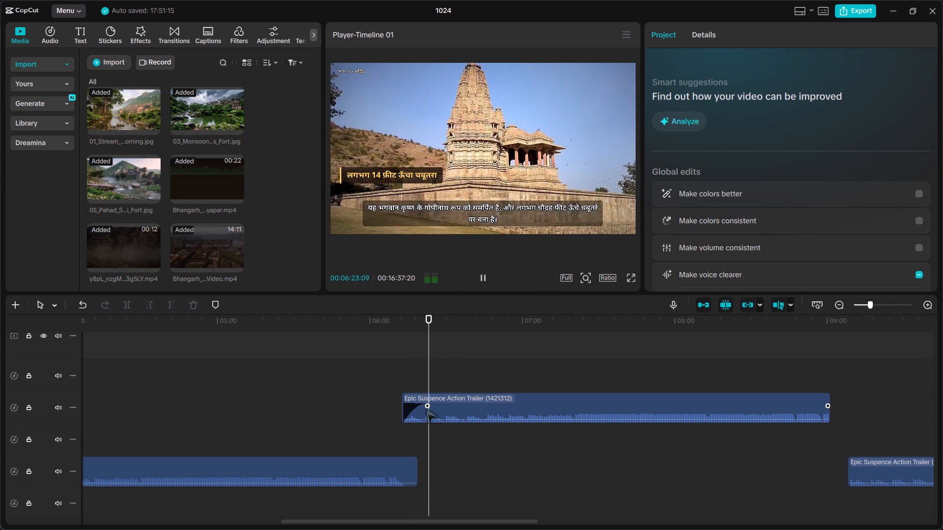
{"action": "left_click_drag", "start_coordinate": [426, 403], "coordinate": [396, 395]}
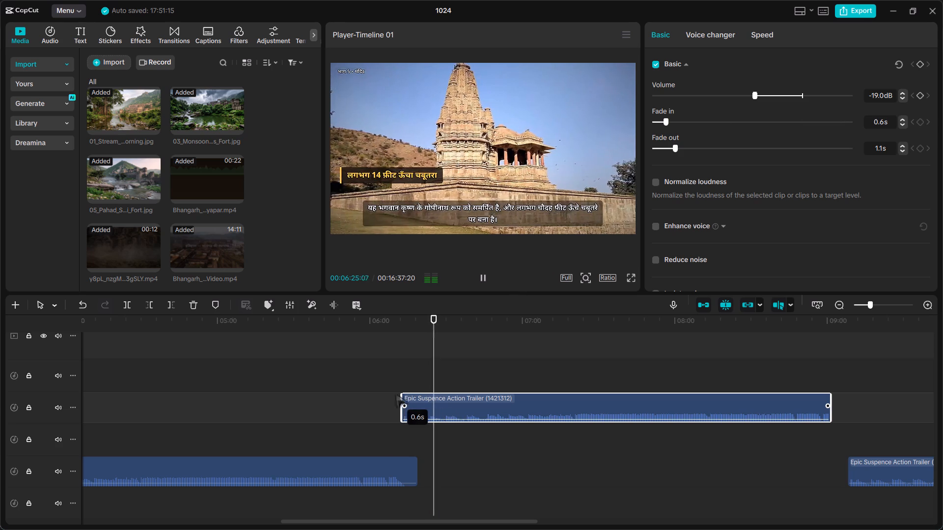
{"action": "left_click_drag", "start_coordinate": [396, 395], "coordinate": [378, 380]}
Move the third music clip earlier on its track, starting about 14 seconds before the second clip ends.
{"action": "left_click_drag", "start_coordinate": [403, 392], "coordinate": [394, 407]}
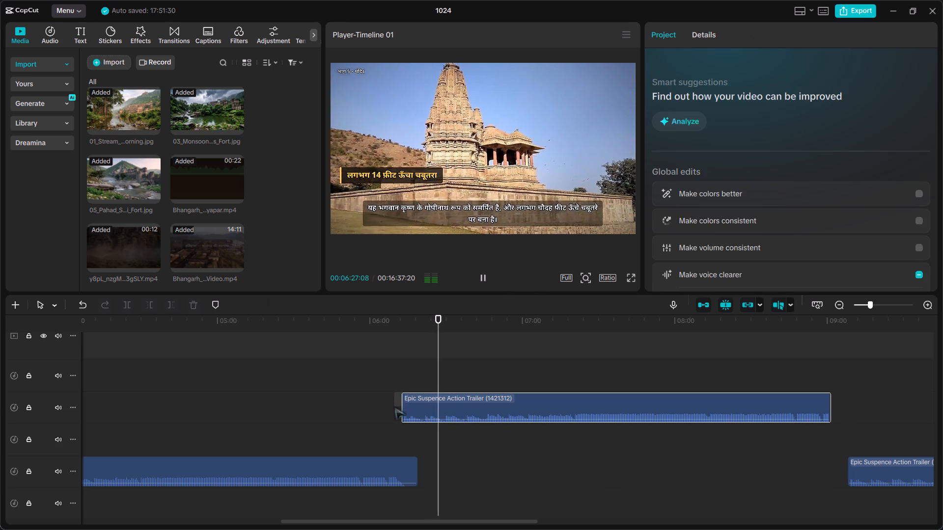
{"action": "left_click_drag", "start_coordinate": [394, 407], "coordinate": [410, 400]}
{"action": "left_click_drag", "start_coordinate": [415, 396], "coordinate": [403, 402]}
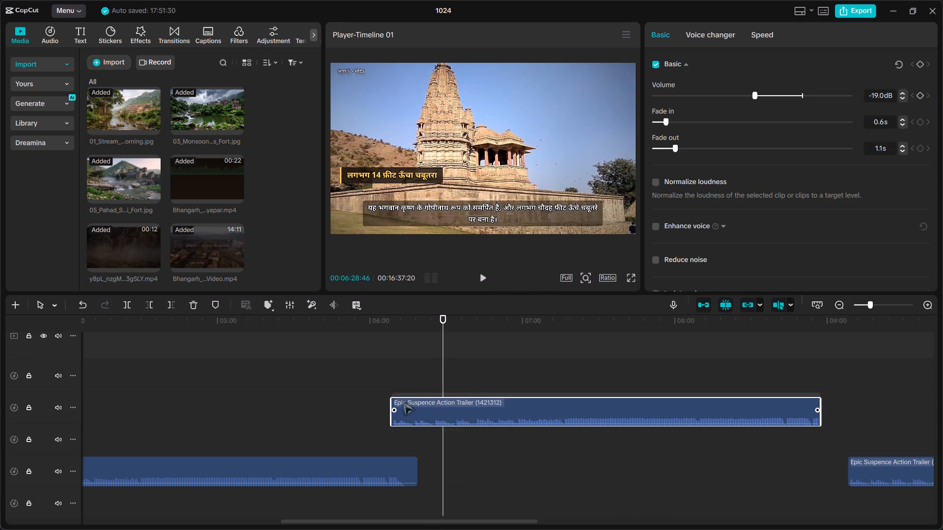
{"action": "left_click_drag", "start_coordinate": [403, 402], "coordinate": [394, 413]}
Play the overlap of the second and third music clips from the start of the third clip.
{"action": "left_click", "coordinate": [382, 333]}
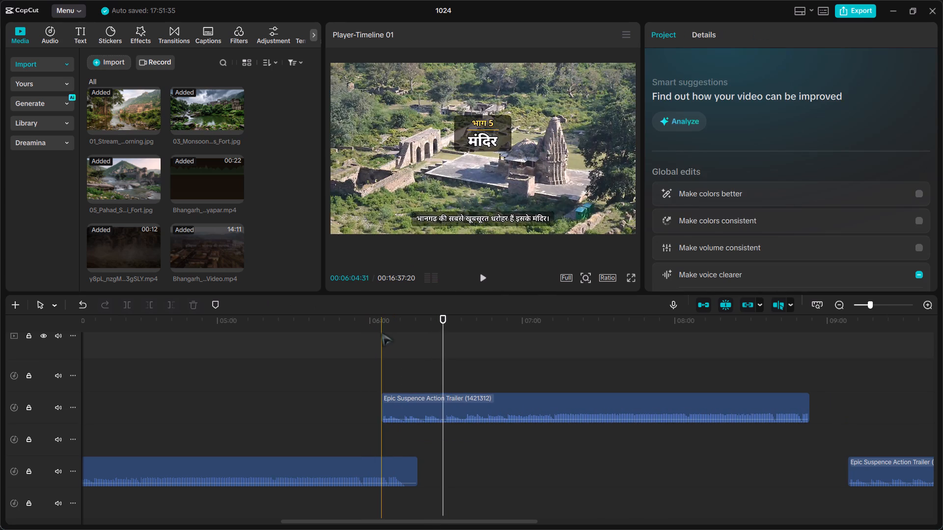
{"action": "key", "text": "space"}
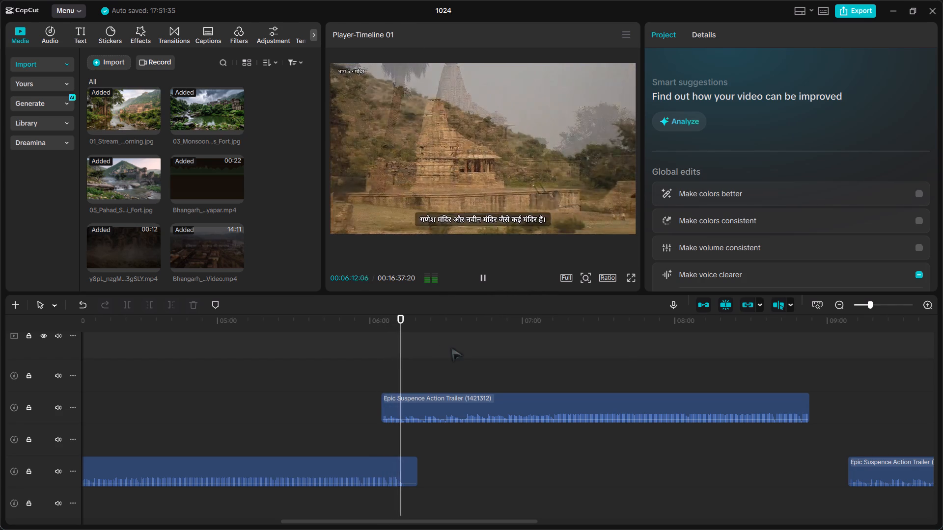
Move the fourth music clip up to the track just below the third, starting at about 8:46 so it overlaps the third clip's end.
{"action": "scroll", "coordinate": [451, 348], "scroll_direction": "left", "scroll_amount": 2}
{"action": "left_click_drag", "start_coordinate": [585, 461], "coordinate": [529, 435]}
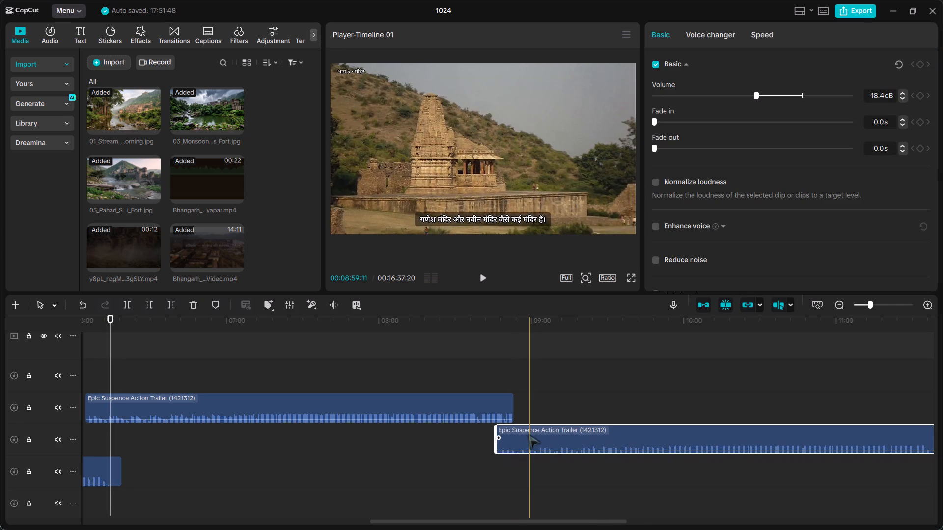
Play the second music clip around 5:08, skipping forward through it in small steps.
{"action": "scroll", "coordinate": [529, 435], "scroll_direction": "left", "scroll_amount": 3}
{"action": "scroll", "coordinate": [529, 435], "scroll_direction": "right", "scroll_amount": 3}
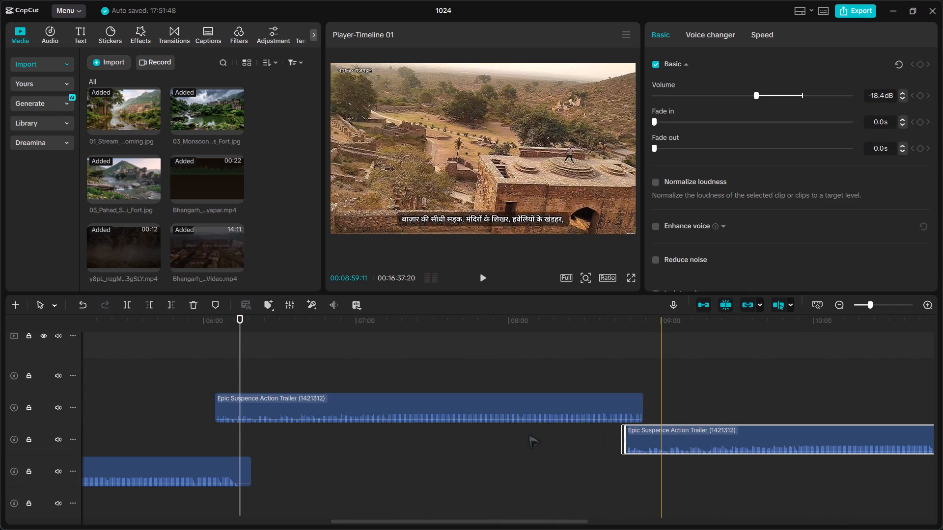
{"action": "scroll", "coordinate": [430, 409], "scroll_direction": "right", "scroll_amount": 1}
{"action": "key", "text": "space"}
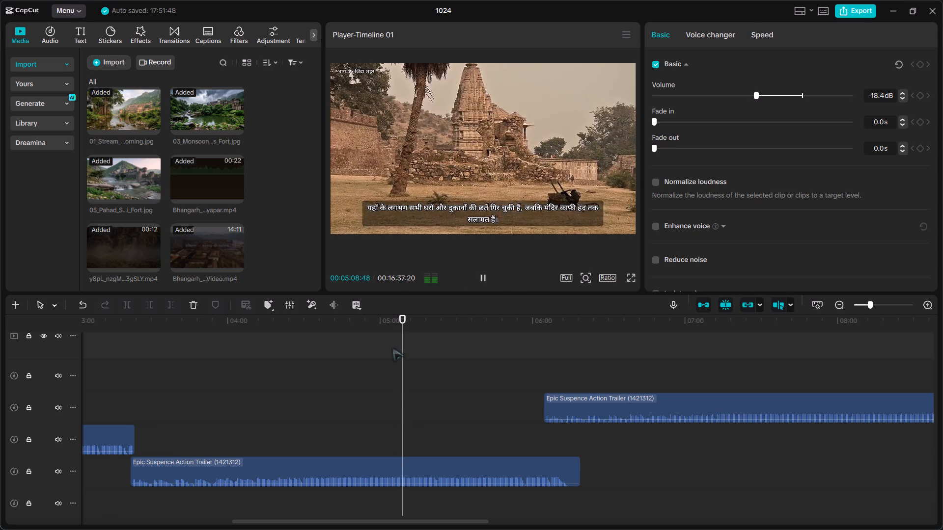
{"action": "key", "text": "Right"}
{"action": "key", "text": "Right"}
{"action": "key", "text": "Right"}
{"action": "key", "text": "Right"}
{"action": "key", "text": "Right"}
{"action": "key", "text": "Right"}
{"action": "key", "text": "Right"}
{"action": "key", "text": "Right"}
{"action": "key", "text": "Right"}
{"action": "key", "text": "Right"}
{"action": "key", "text": "Right"}
{"action": "key", "text": "Right"}
Play from about 5:50 through the end of the second music clip and into its overlap with the third.
{"action": "left_click", "coordinate": [509, 335]}
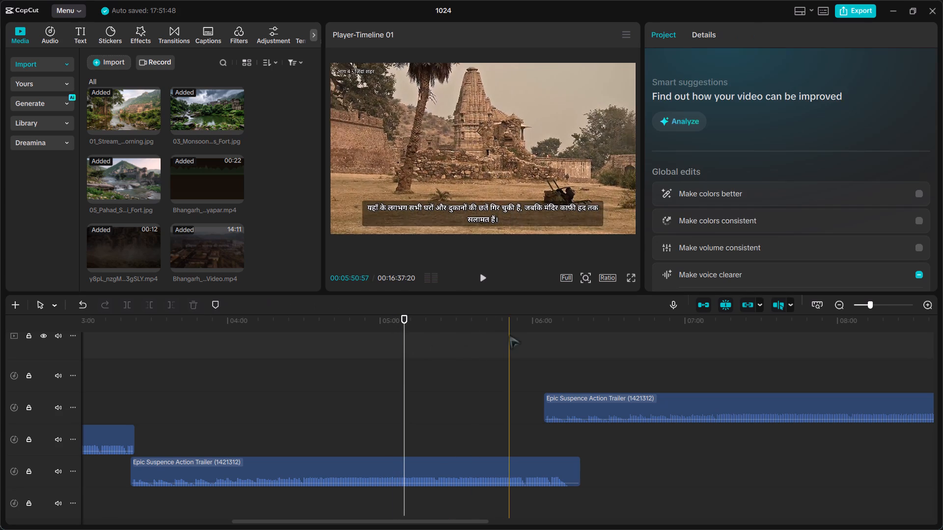
{"action": "key", "text": "space"}
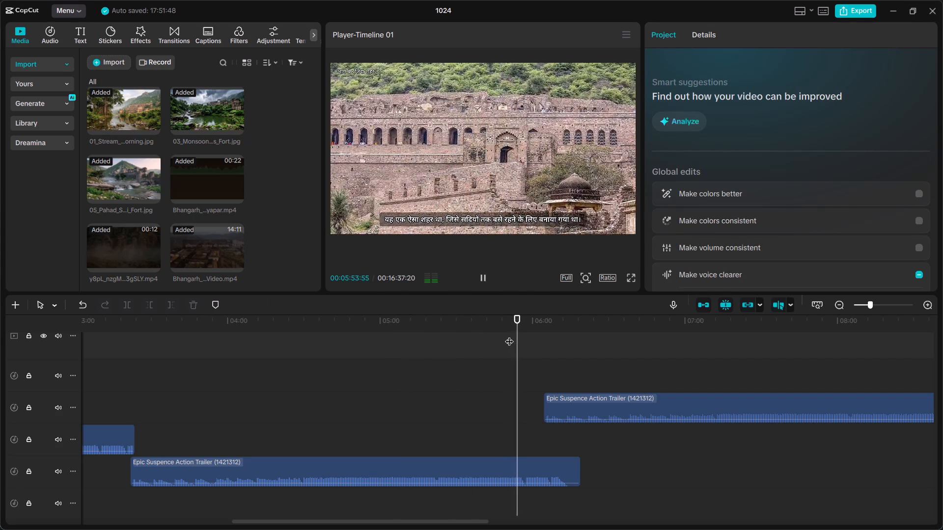
{"action": "scroll", "coordinate": [509, 335], "scroll_direction": "left", "scroll_amount": 1}
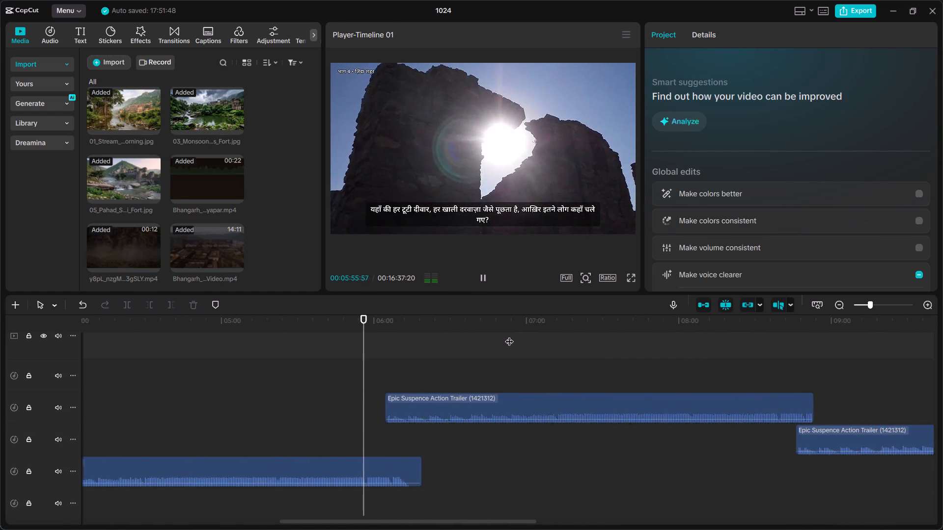
{"action": "scroll", "coordinate": [509, 335], "scroll_direction": "left", "scroll_amount": 1}
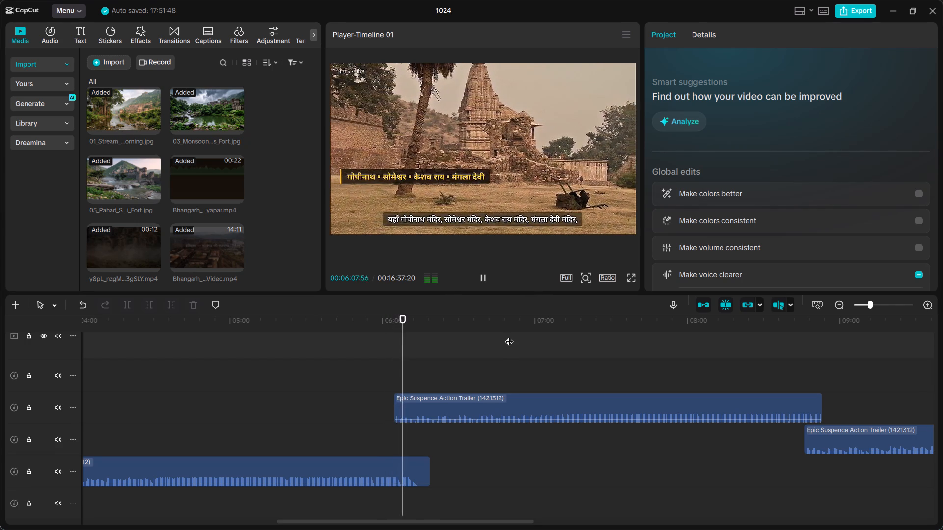
Extend the end of the first music clip to about 3:32, so it overlaps the second clip by about 10 seconds.
{"action": "scroll", "coordinate": [509, 335], "scroll_direction": "right", "scroll_amount": 2}
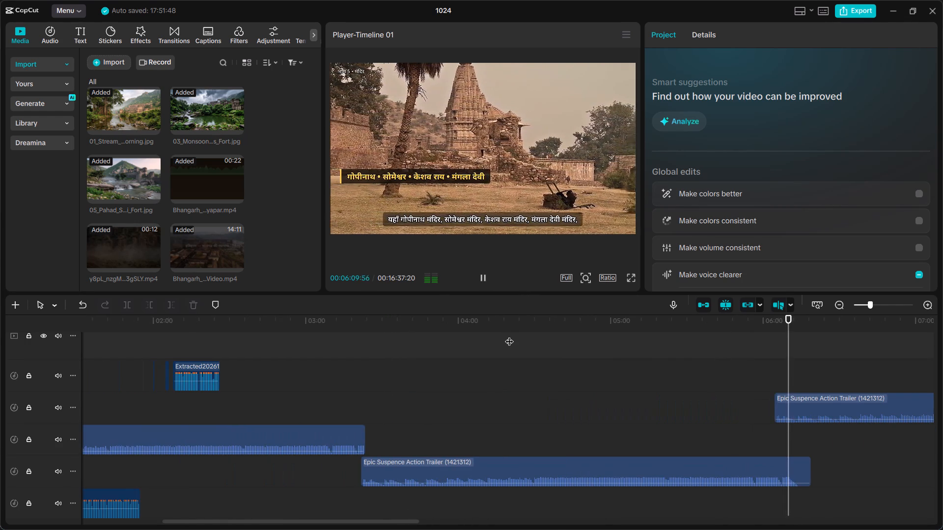
{"action": "left_click", "coordinate": [354, 438]}
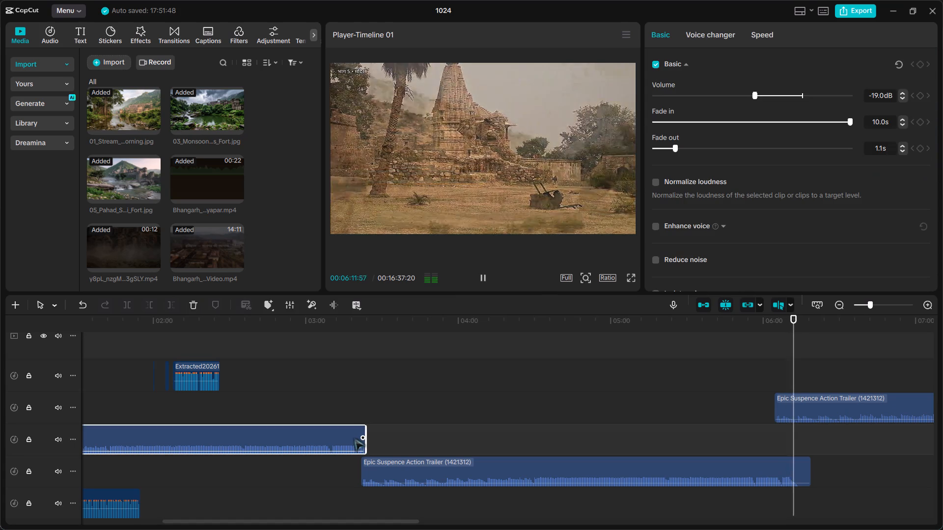
{"action": "left_click_drag", "start_coordinate": [365, 445], "coordinate": [375, 451]}
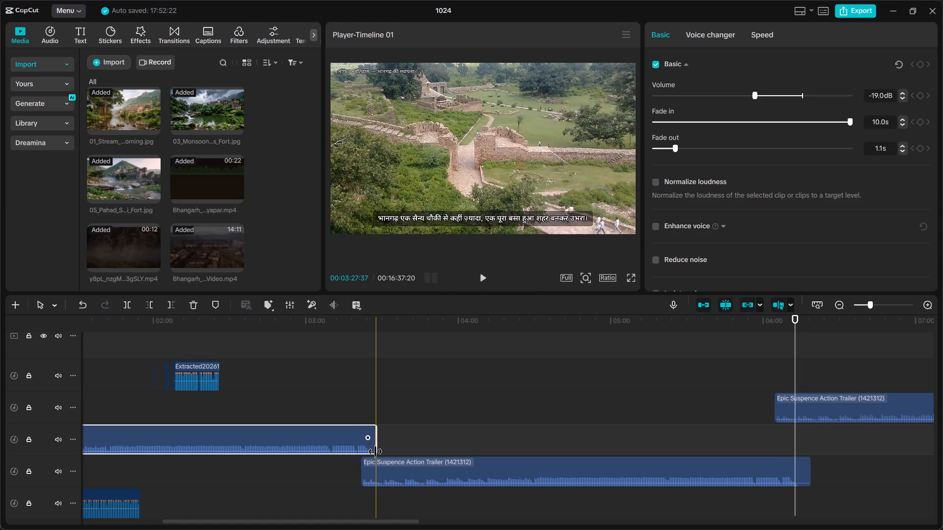
{"action": "left_click_drag", "start_coordinate": [375, 451], "coordinate": [392, 462]}
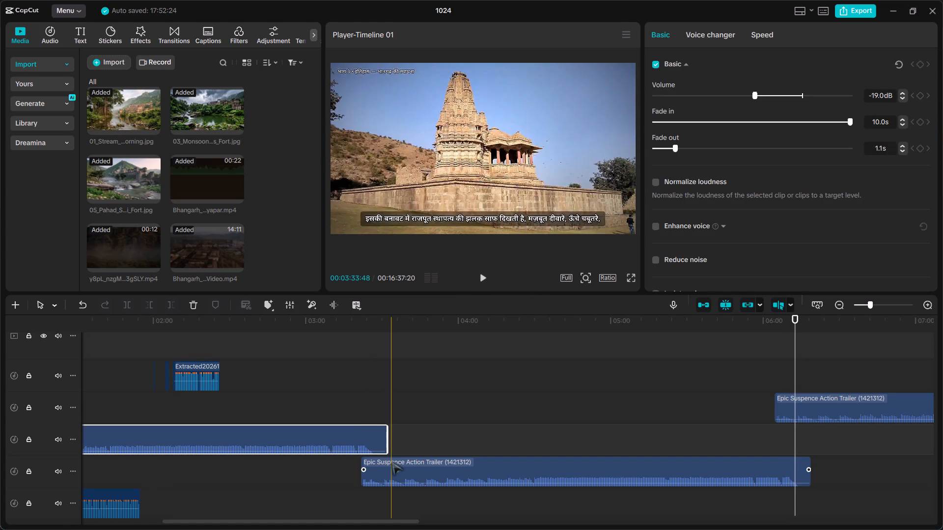
Look over the timeline from its start to the end of the video to check the music coverage.
{"action": "scroll", "coordinate": [320, 364], "scroll_direction": "right", "scroll_amount": 2}
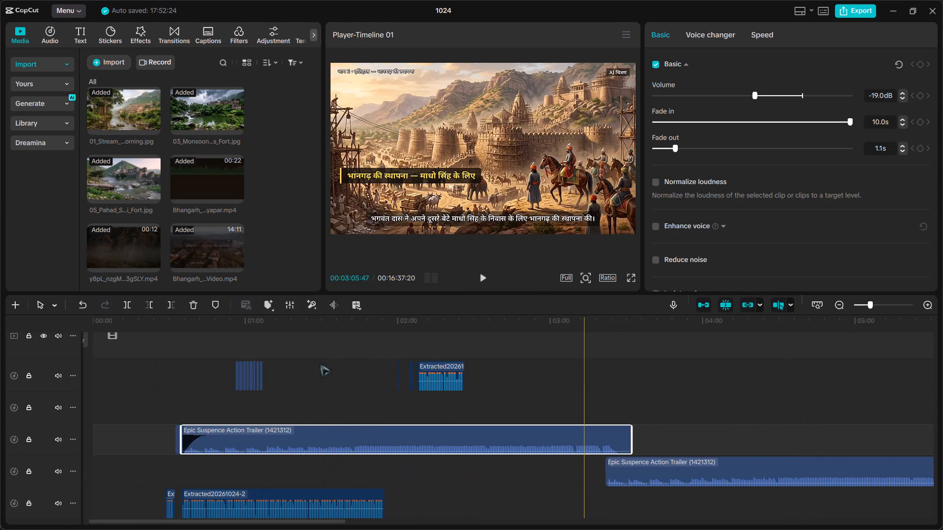
{"action": "scroll", "coordinate": [320, 364], "scroll_direction": "down", "scroll_amount": 1}
{"action": "scroll", "coordinate": [320, 364], "scroll_direction": "up", "scroll_amount": 2}
{"action": "scroll", "coordinate": [320, 364], "scroll_direction": "right", "scroll_amount": 2}
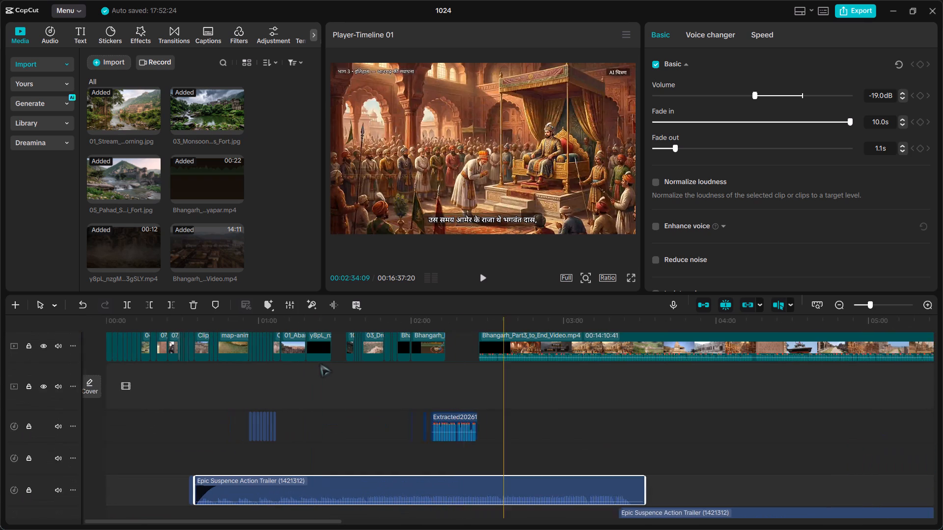
{"action": "scroll", "coordinate": [320, 364], "scroll_direction": "right", "scroll_amount": 3}
{"action": "scroll", "coordinate": [335, 397], "scroll_direction": "left", "scroll_amount": 6}
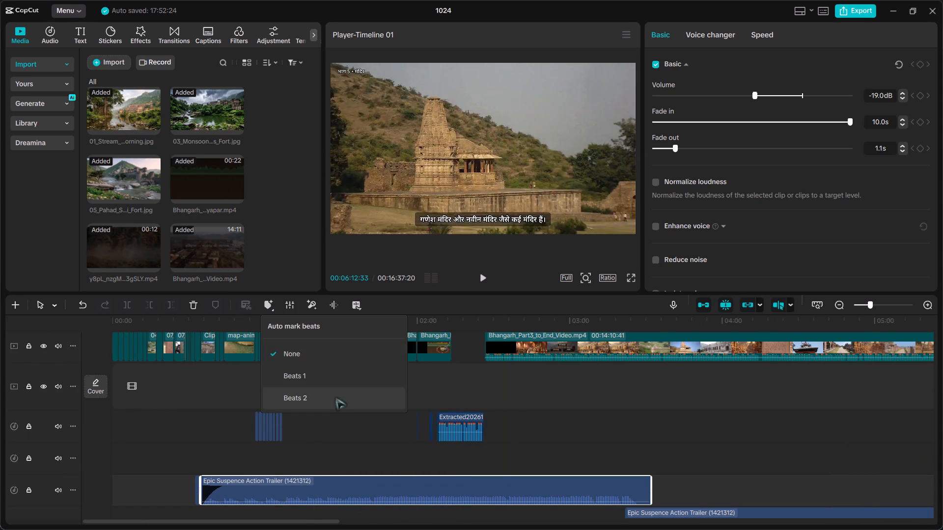
{"action": "left_click", "coordinate": [364, 455]}
{"action": "scroll", "coordinate": [364, 455], "scroll_direction": "left", "scroll_amount": 17}
{"action": "scroll", "coordinate": [364, 455], "scroll_direction": "down", "scroll_amount": 1}
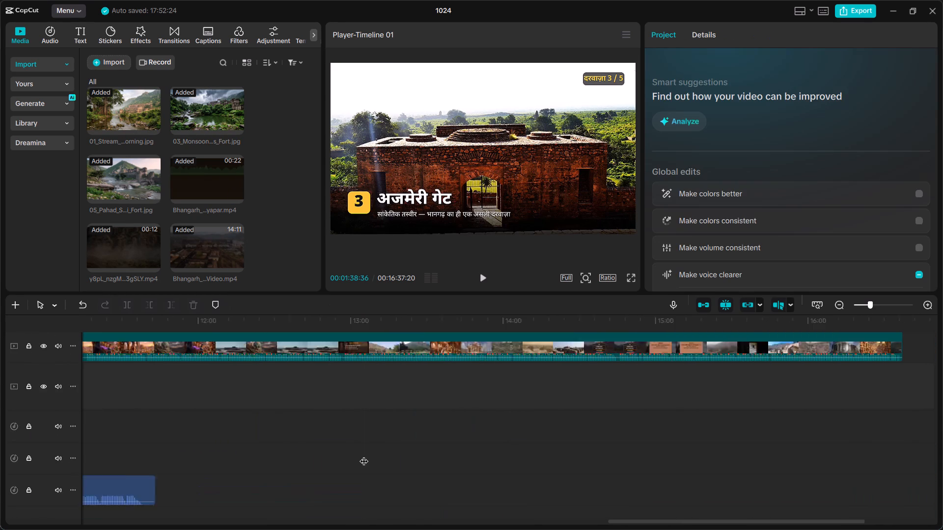
{"action": "scroll", "coordinate": [364, 455], "scroll_direction": "down", "scroll_amount": 1}
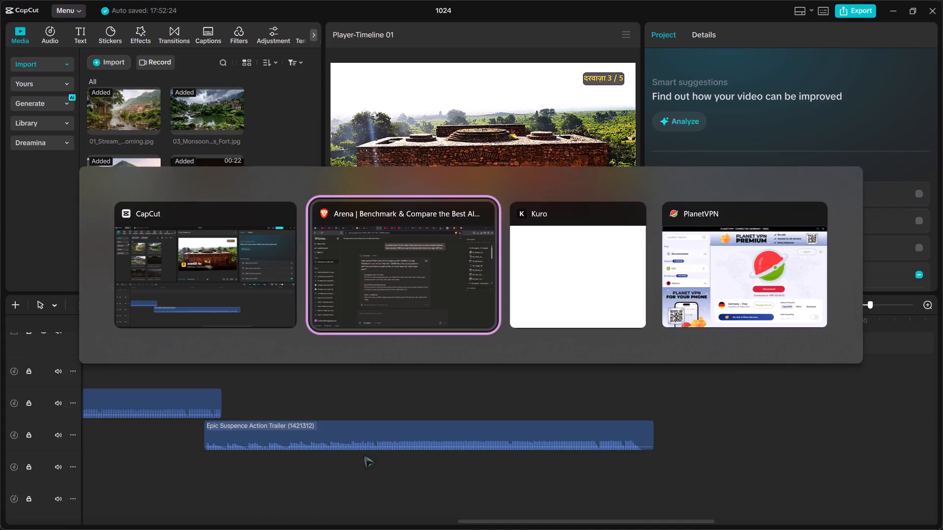
In the Arena chat in Brave, answer the video questions with "Ek poori file, download link se" and "Nahi, 4K hi chahiye".
{"action": "scroll", "coordinate": [417, 441], "scroll_direction": "down", "scroll_amount": 3}
{"action": "scroll", "coordinate": [408, 378], "scroll_direction": "down", "scroll_amount": 5}
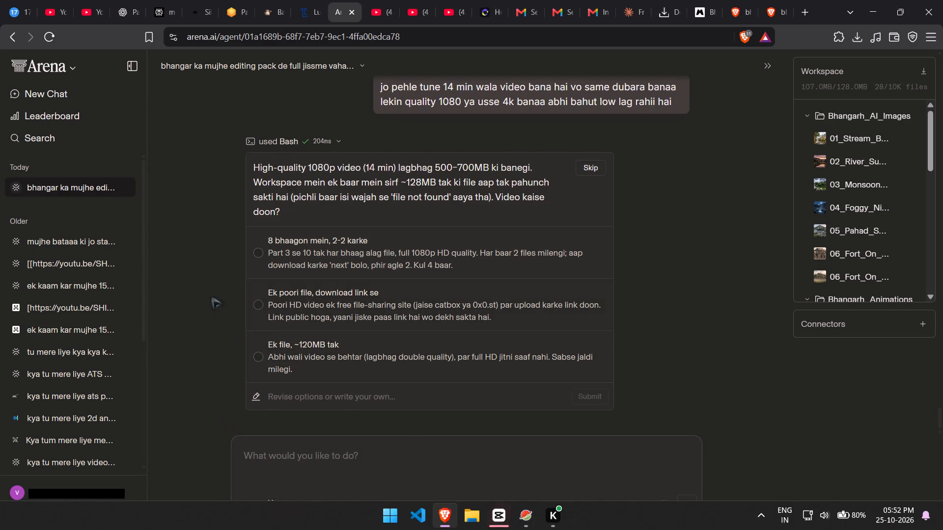
{"action": "left_click", "coordinate": [259, 302]}
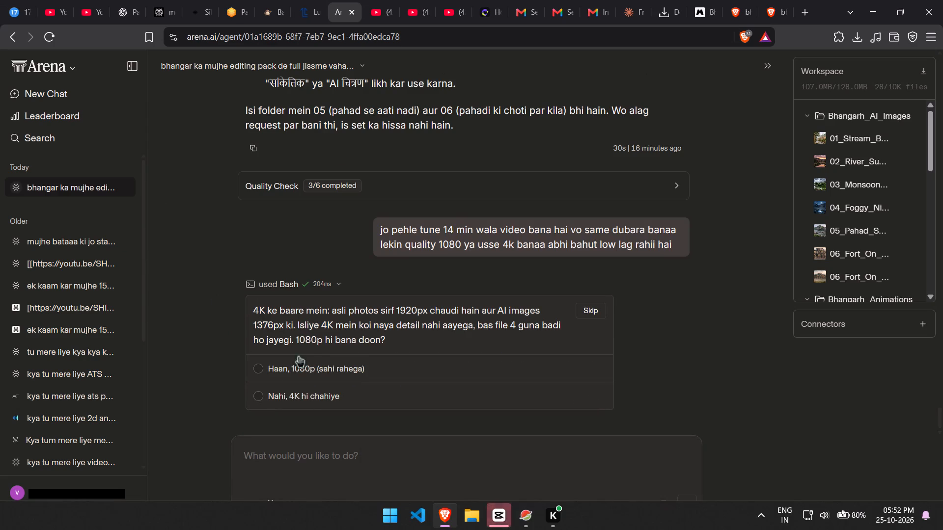
{"action": "left_click", "coordinate": [274, 389]}
{"action": "scroll", "coordinate": [365, 361], "scroll_direction": "down", "scroll_amount": 3}
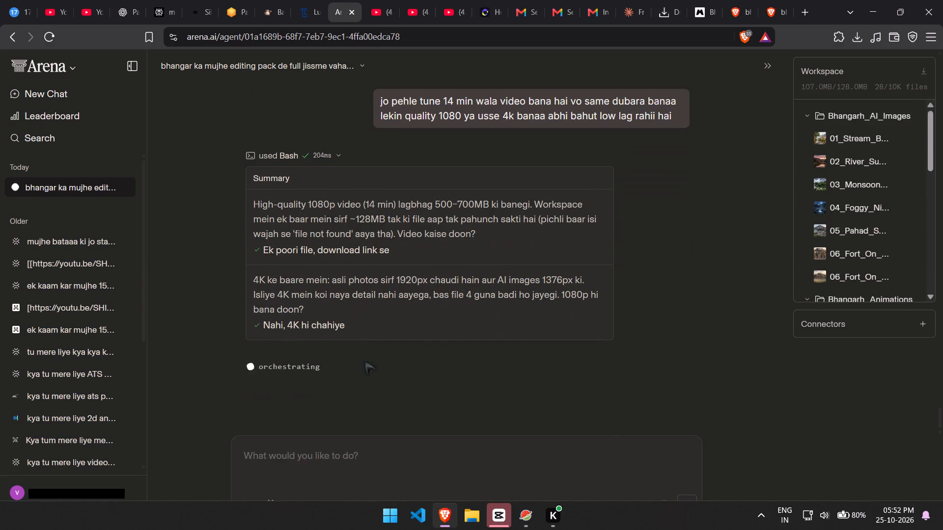
Switch back to CapCut and play the overlap of the second and third music clips from about 6:07.
{"action": "left_click", "coordinate": [498, 514]}
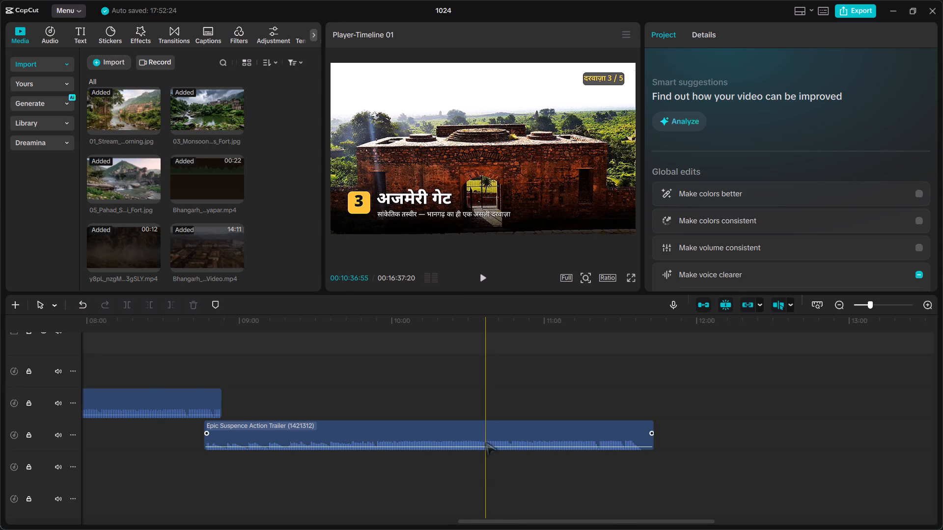
{"action": "scroll", "coordinate": [486, 442], "scroll_direction": "right", "scroll_amount": 1}
{"action": "left_click", "coordinate": [453, 427]}
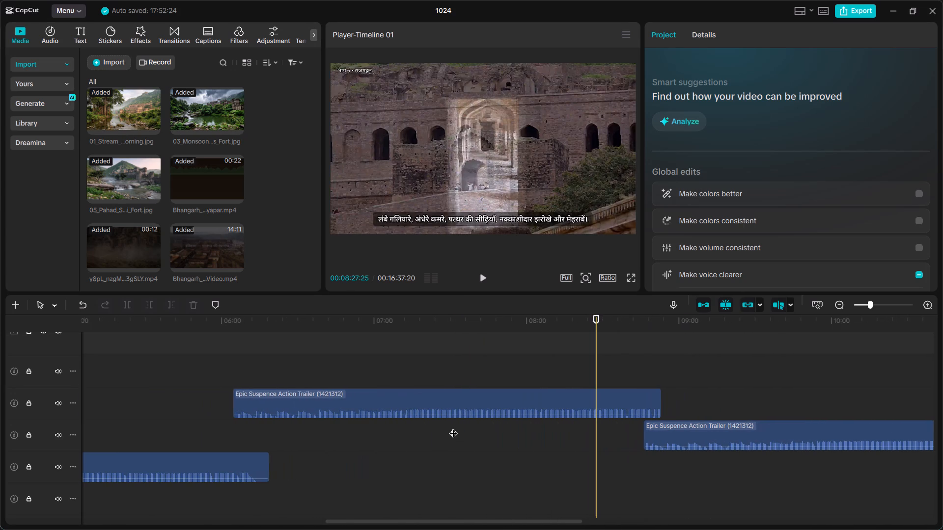
{"action": "left_click", "coordinate": [240, 346]}
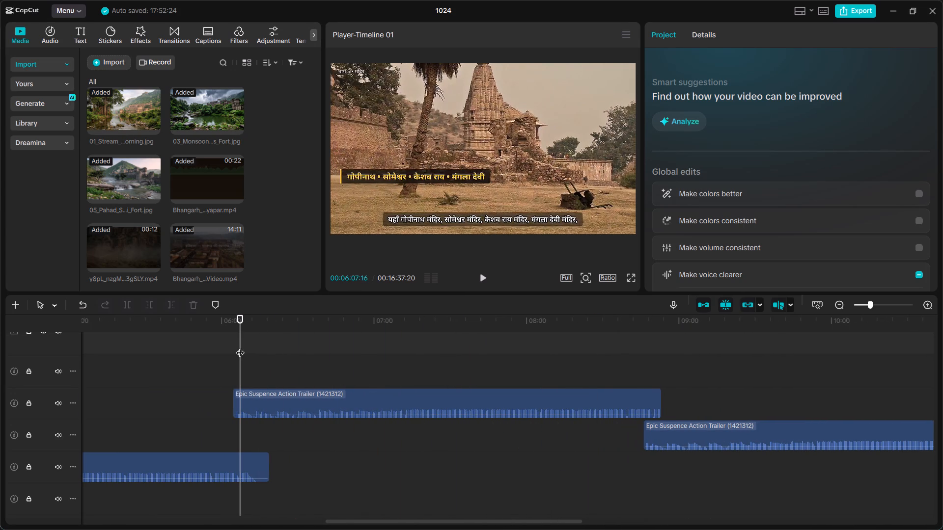
{"action": "key", "text": "space"}
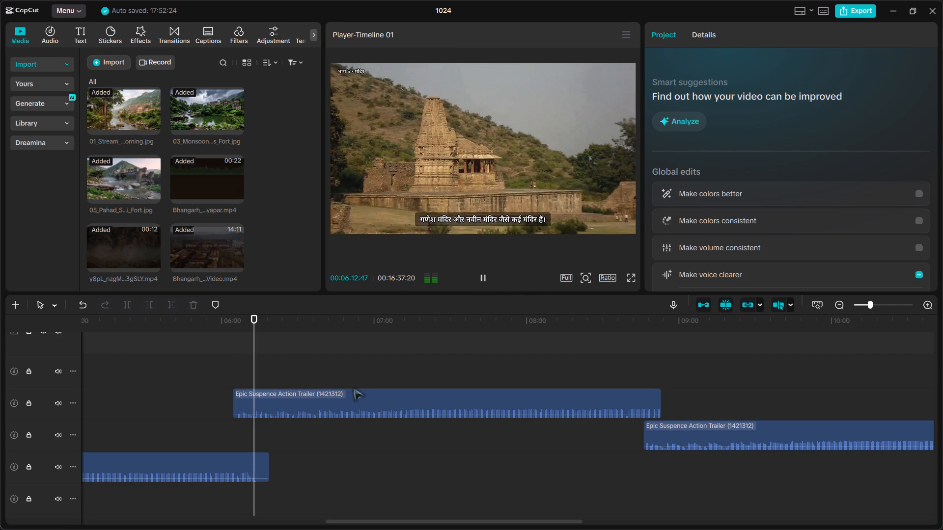
{"action": "scroll", "coordinate": [353, 388], "scroll_direction": "left", "scroll_amount": 2}
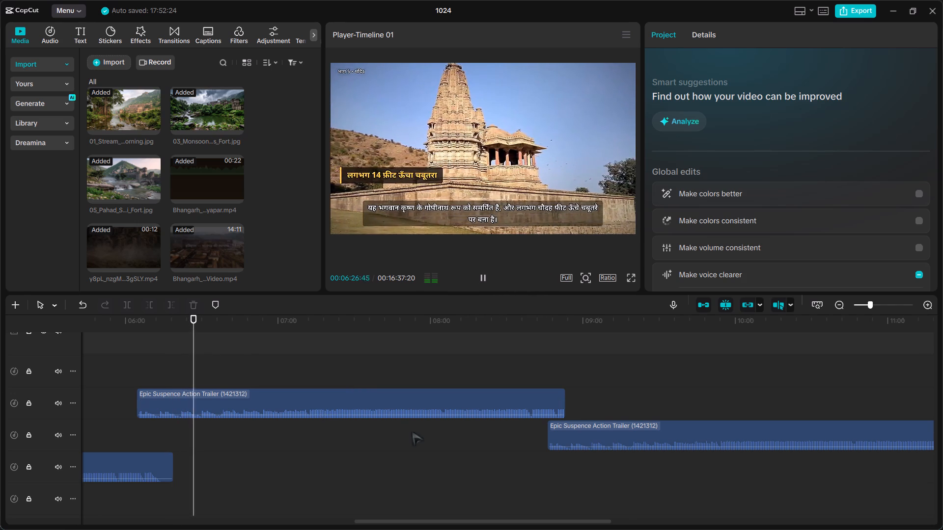
Play the overlap between the third and fourth music clips from about 8:43.
{"action": "scroll", "coordinate": [412, 432], "scroll_direction": "left", "scroll_amount": 1}
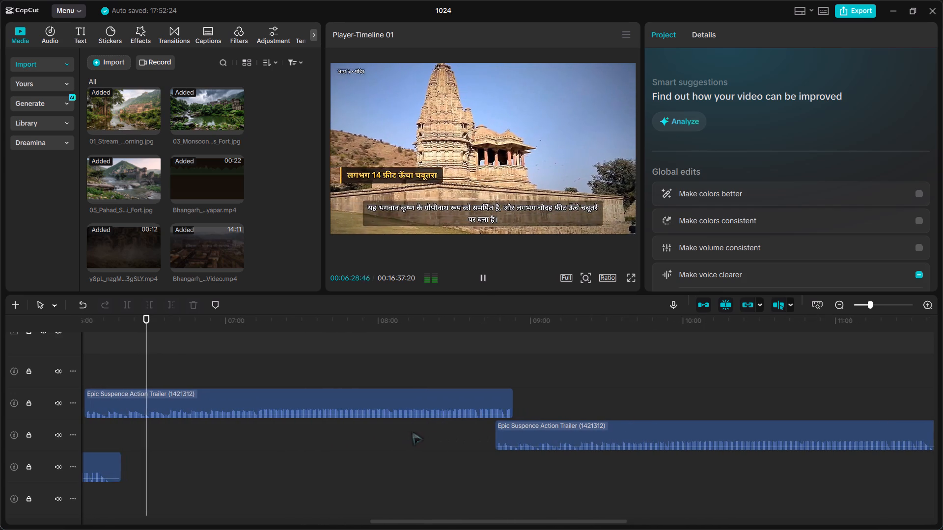
{"action": "left_click", "coordinate": [489, 318]}
{"action": "key", "text": "space"}
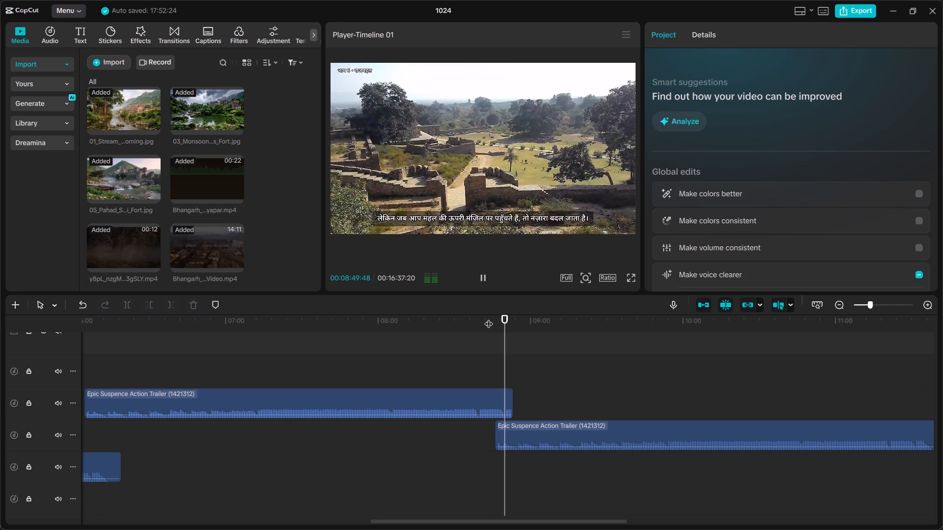
Copy the third and fourth music clips together and paste them at about 11:35, overlapping the fourth clip's end.
{"action": "scroll", "coordinate": [530, 375], "scroll_direction": "left", "scroll_amount": 1}
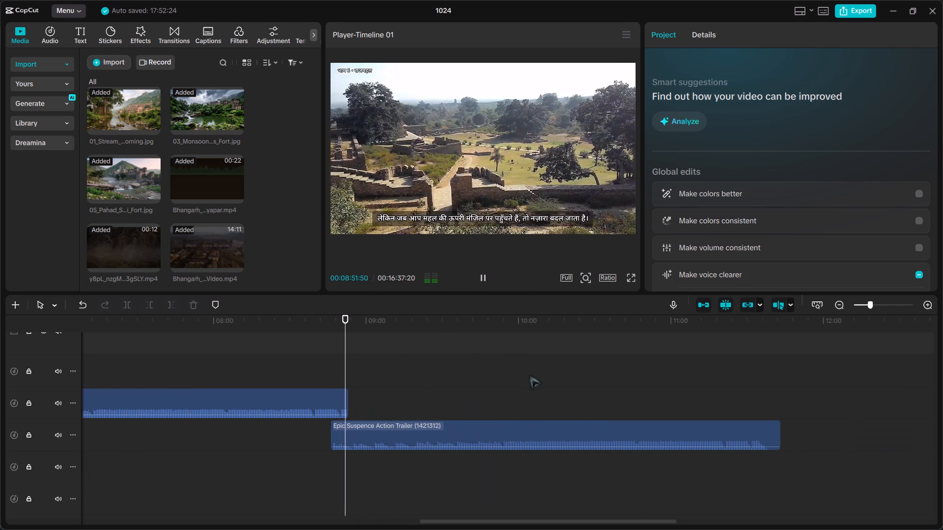
{"action": "scroll", "coordinate": [530, 375], "scroll_direction": "left", "scroll_amount": 1}
{"action": "left_click_drag", "start_coordinate": [876, 486], "coordinate": [519, 426]}
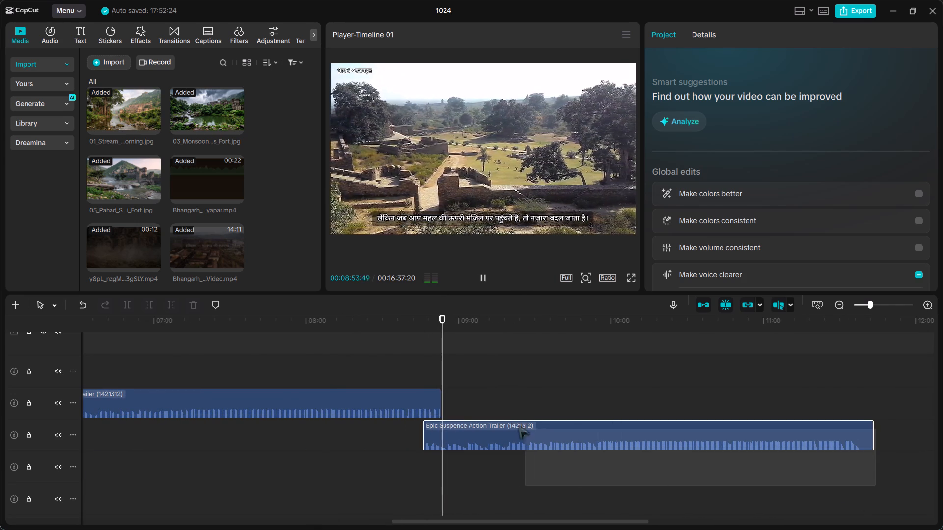
{"action": "left_click_drag", "start_coordinate": [519, 426], "coordinate": [330, 377]}
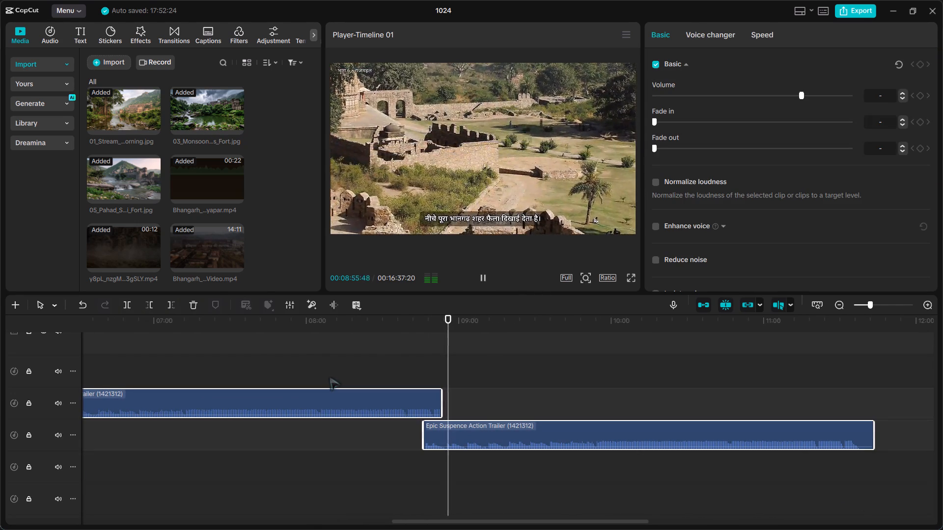
{"action": "key", "text": "ctrl+c"}
{"action": "scroll", "coordinate": [460, 407], "scroll_direction": "left", "scroll_amount": 2}
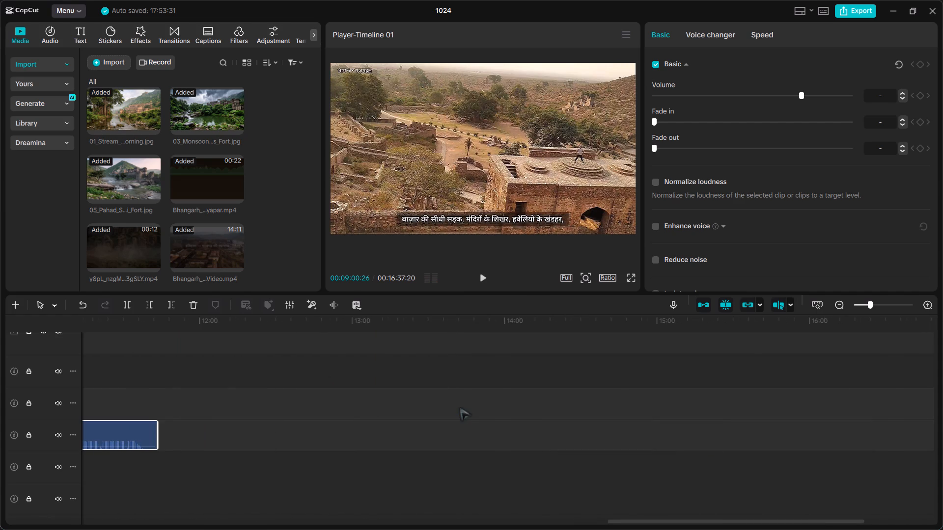
{"action": "scroll", "coordinate": [460, 407], "scroll_direction": "left", "scroll_amount": 1}
{"action": "scroll", "coordinate": [503, 431], "scroll_direction": "right", "scroll_amount": 2}
{"action": "left_click", "coordinate": [548, 467]}
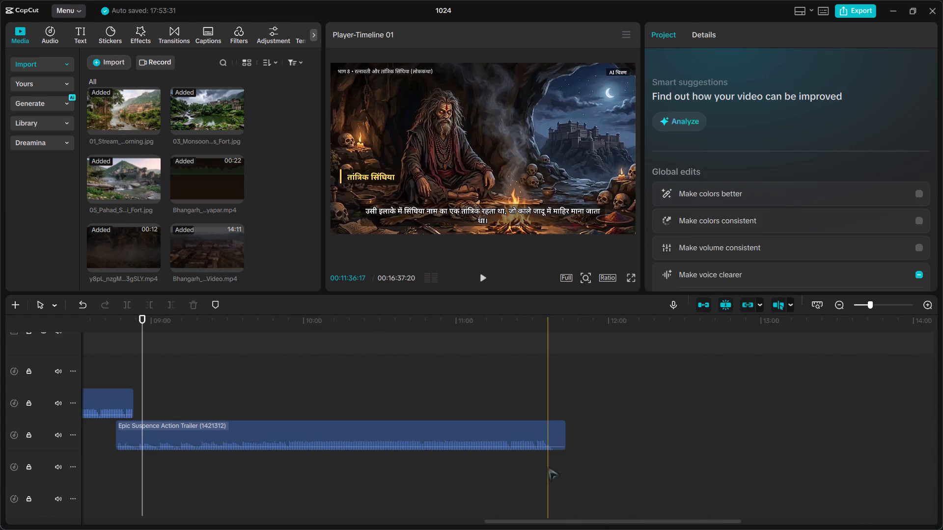
{"action": "left_click", "coordinate": [546, 465]}
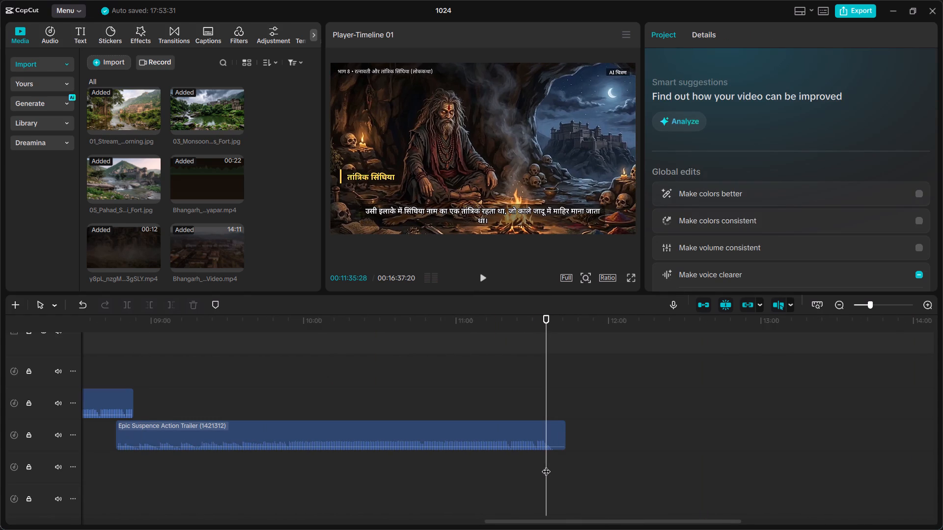
{"action": "key", "text": "ctrl+v"}
{"action": "scroll", "coordinate": [583, 423], "scroll_direction": "left", "scroll_amount": 1}
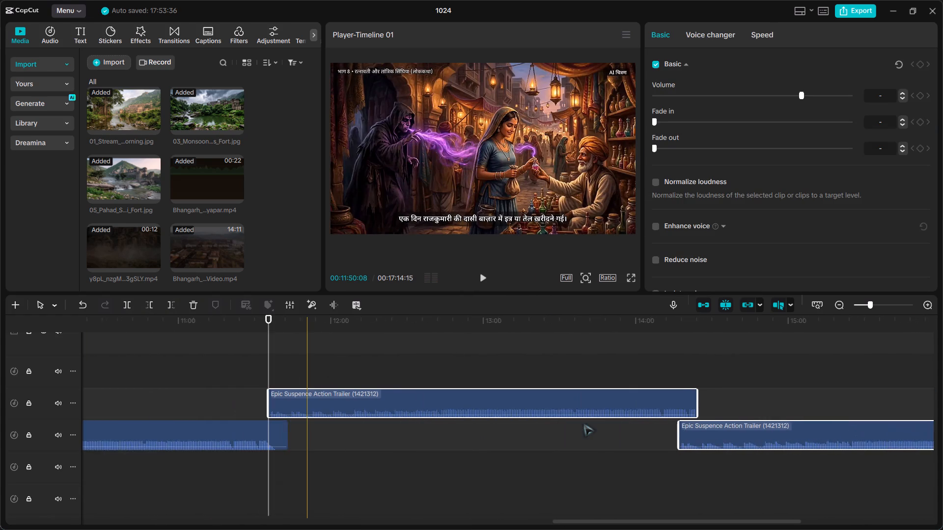
Move the two newly pasted music clips earlier, so the first starts at about 11:28.
{"action": "scroll", "coordinate": [583, 423], "scroll_direction": "left", "scroll_amount": 1}
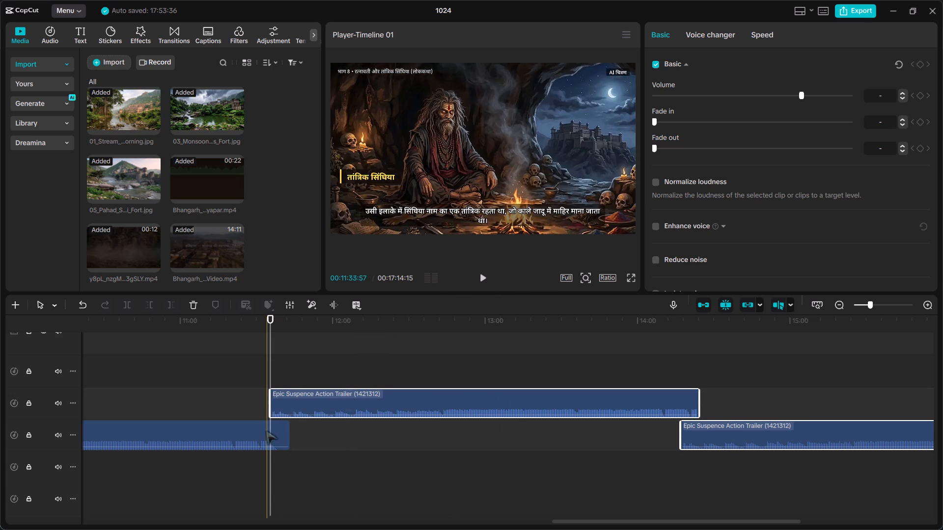
{"action": "left_click_drag", "start_coordinate": [281, 399], "coordinate": [266, 400]}
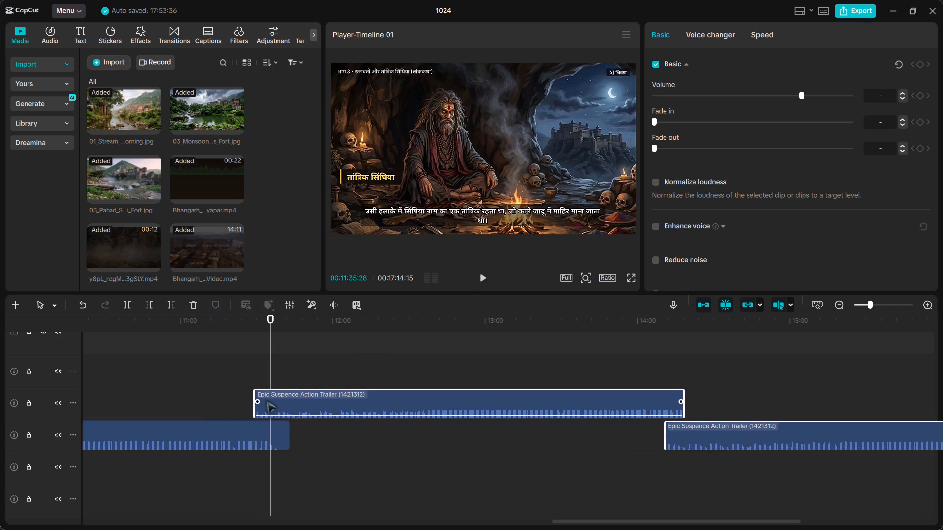
{"action": "left_click_drag", "start_coordinate": [266, 400], "coordinate": [262, 400]}
Play the overlap between the fourth music clip and the first pasted copy, starting from about 11:07.
{"action": "left_click", "coordinate": [200, 382]}
{"action": "key", "text": "space"}
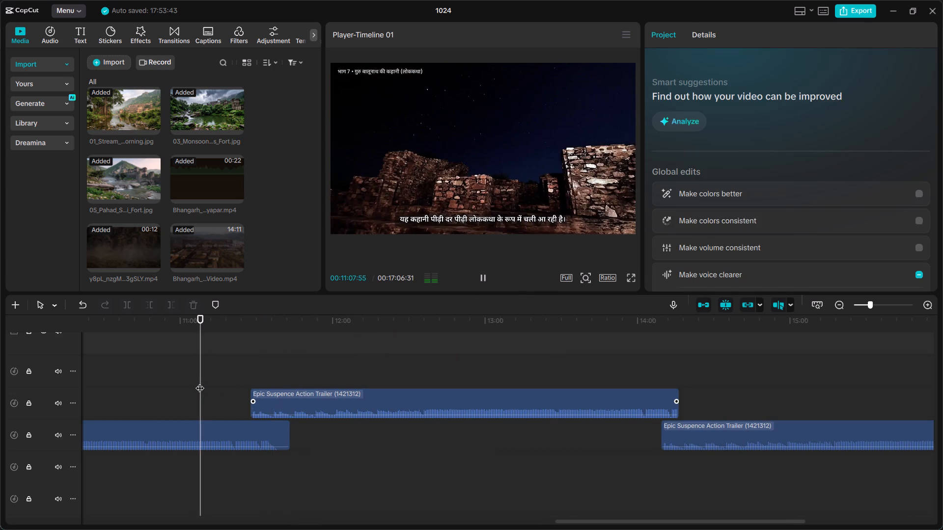
{"action": "left_click", "coordinate": [237, 329]}
{"action": "key", "text": "space"}
{"action": "key", "text": "space"}
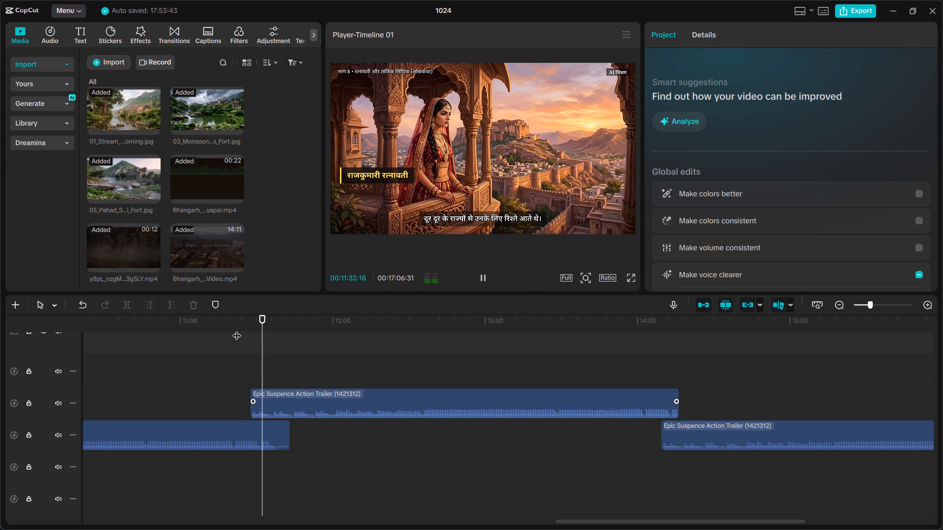
{"action": "scroll", "coordinate": [237, 329], "scroll_direction": "left", "scroll_amount": 4}
{"action": "scroll", "coordinate": [285, 358], "scroll_direction": "up", "scroll_amount": 1}
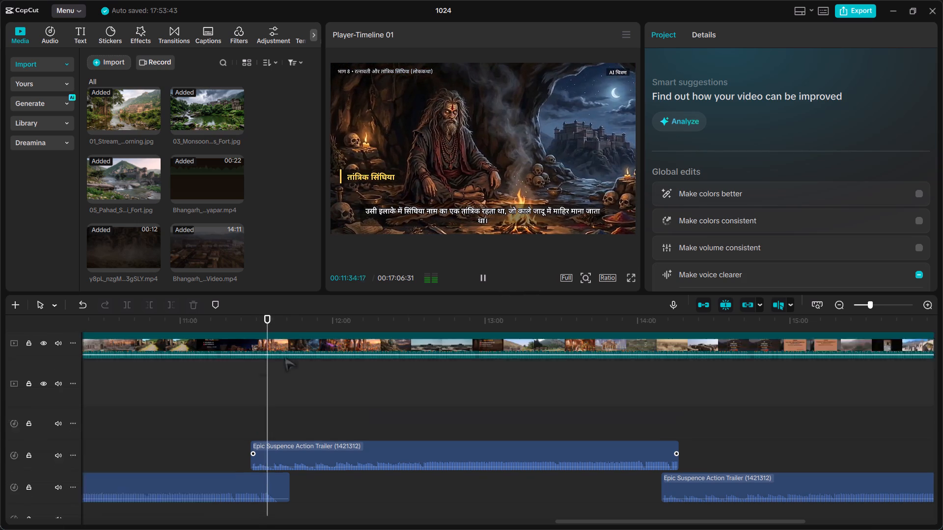
{"action": "scroll", "coordinate": [285, 358], "scroll_direction": "up", "scroll_amount": 1}
{"action": "scroll", "coordinate": [285, 358], "scroll_direction": "left", "scroll_amount": 2}
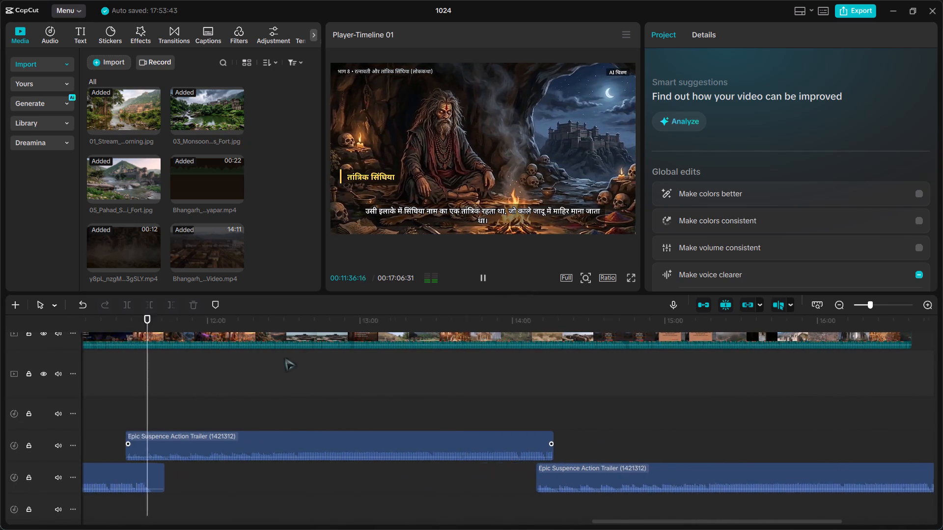
{"action": "scroll", "coordinate": [285, 358], "scroll_direction": "left", "scroll_amount": 1}
{"action": "key", "text": "space"}
Play the closing part of the video from about 15:18 to its end at about 16:37.
{"action": "scroll", "coordinate": [406, 342], "scroll_direction": "up", "scroll_amount": 1}
{"action": "scroll", "coordinate": [403, 364], "scroll_direction": "down", "scroll_amount": 1}
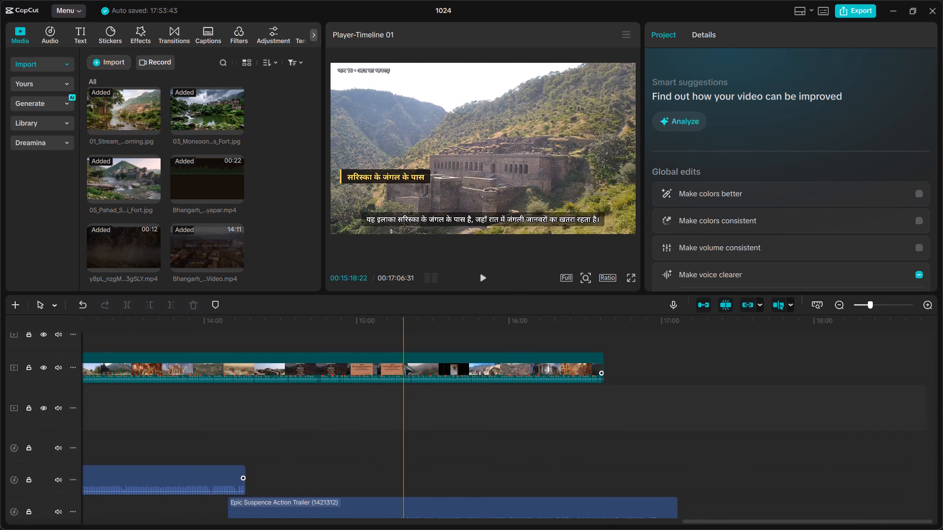
{"action": "scroll", "coordinate": [403, 364], "scroll_direction": "down", "scroll_amount": 1}
{"action": "key", "text": "space"}
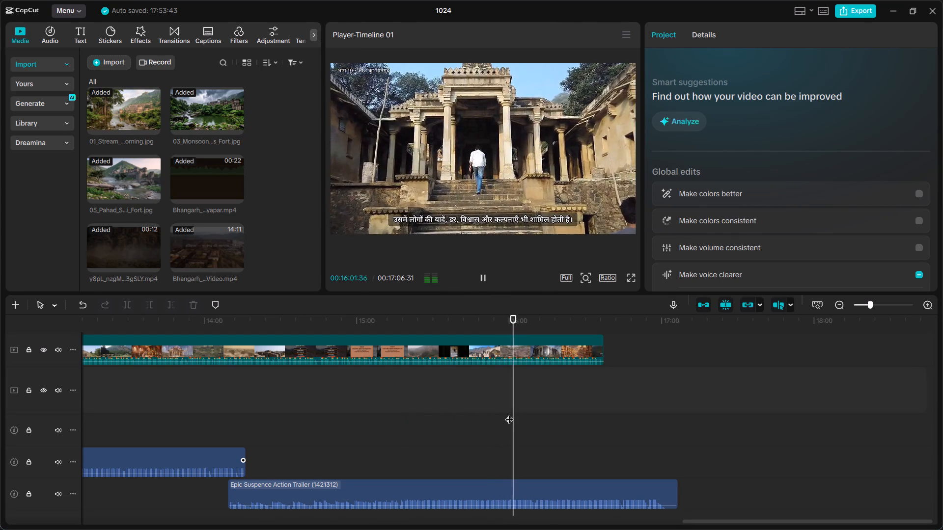
{"action": "scroll", "coordinate": [509, 413], "scroll_direction": "left", "scroll_amount": 2}
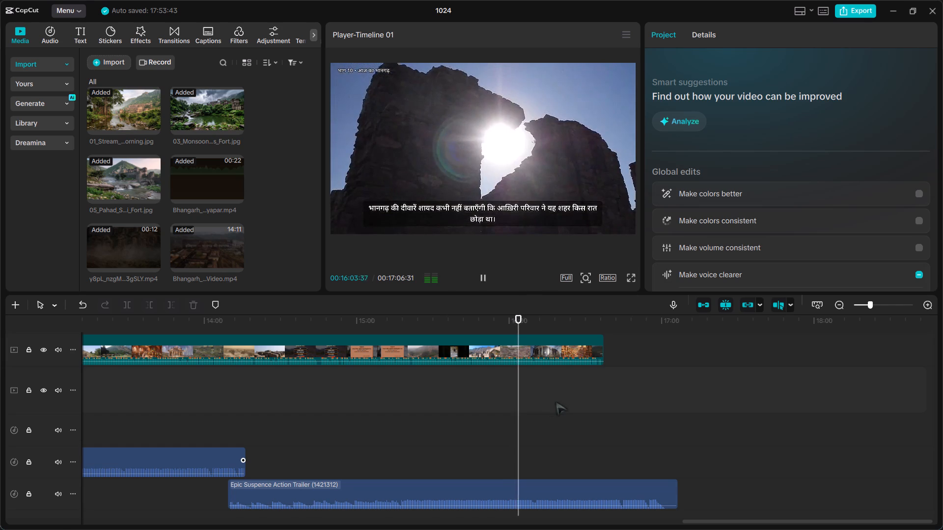
{"action": "scroll", "coordinate": [556, 402], "scroll_direction": "left", "scroll_amount": 1}
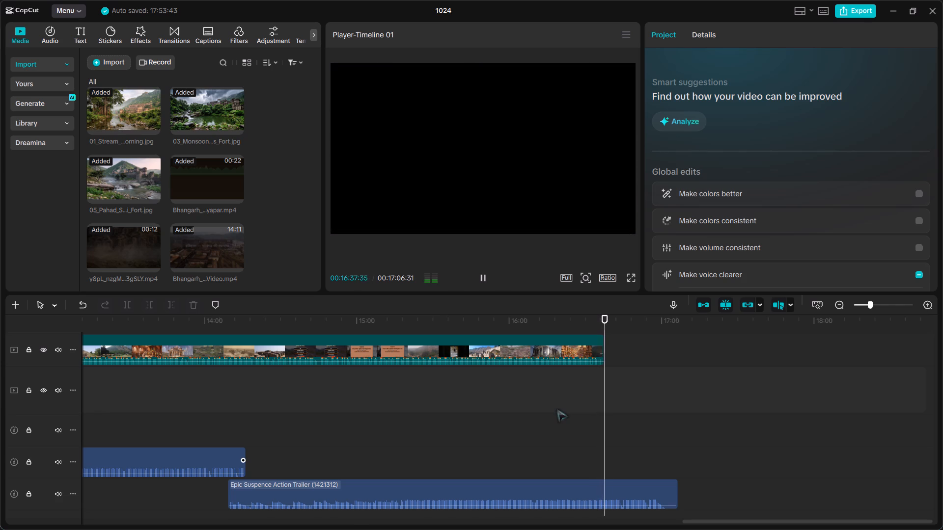
{"action": "key", "text": "space"}
Change the "Bhangar ka such" title text near the 33-second mark to "Bhangar history".
{"action": "scroll", "coordinate": [557, 409], "scroll_direction": "right", "scroll_amount": 15}
{"action": "scroll", "coordinate": [407, 420], "scroll_direction": "right", "scroll_amount": 6}
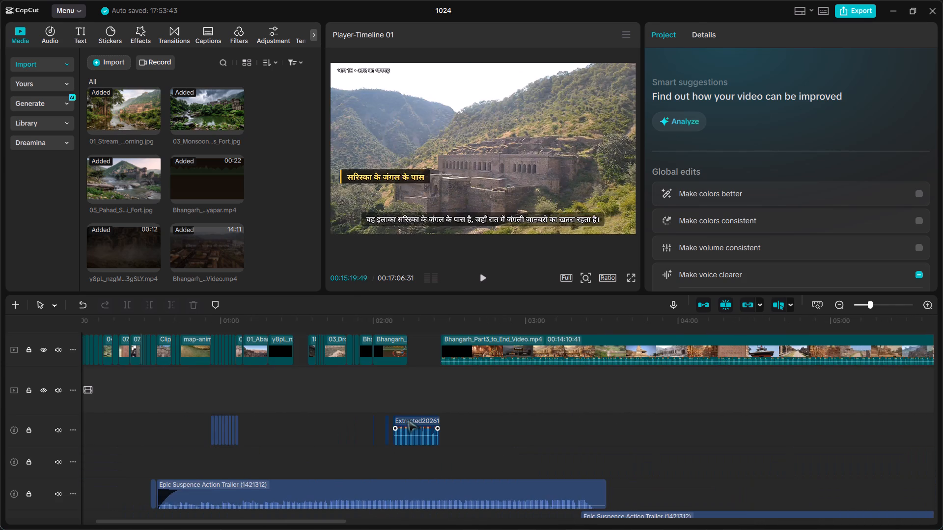
{"action": "scroll", "coordinate": [407, 420], "scroll_direction": "right", "scroll_amount": 4}
{"action": "scroll", "coordinate": [407, 420], "scroll_direction": "up", "scroll_amount": 12, "text": "ctrl"}
{"action": "scroll", "coordinate": [407, 420], "scroll_direction": "right", "scroll_amount": 8}
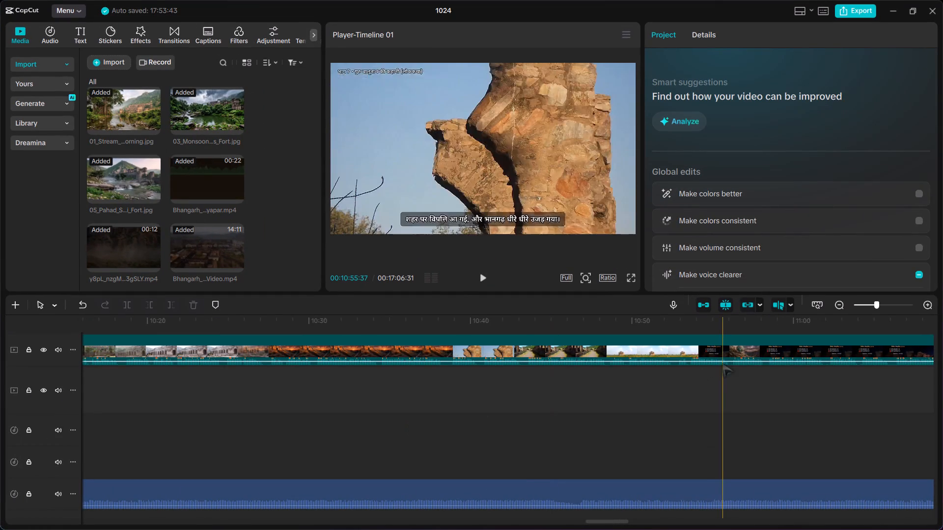
{"action": "scroll", "coordinate": [526, 435], "scroll_direction": "right", "scroll_amount": 20}
{"action": "scroll", "coordinate": [526, 435], "scroll_direction": "right", "scroll_amount": 3}
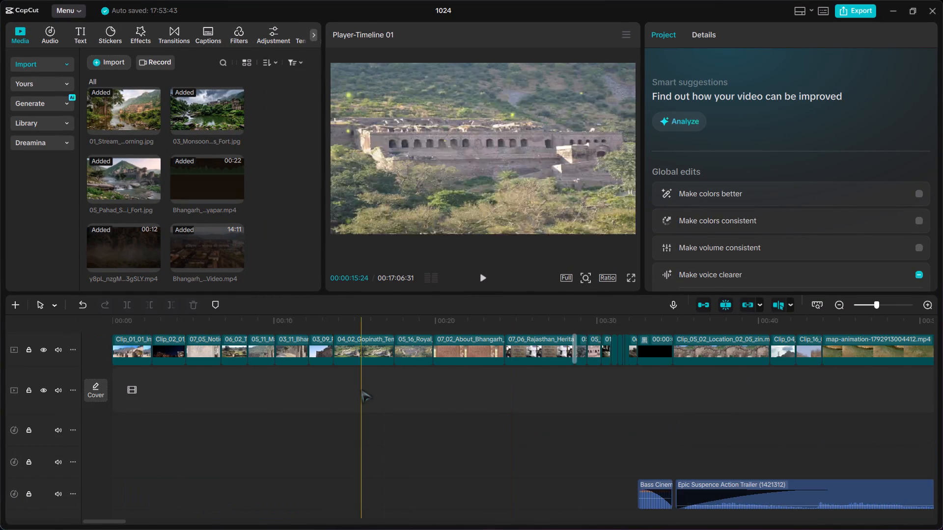
{"action": "scroll", "coordinate": [361, 390], "scroll_direction": "up", "scroll_amount": 11, "text": "ctrl"}
{"action": "scroll", "coordinate": [361, 390], "scroll_direction": "right", "scroll_amount": 2}
{"action": "left_click", "coordinate": [361, 390]}
{"action": "scroll", "coordinate": [361, 390], "scroll_direction": "right", "scroll_amount": 19}
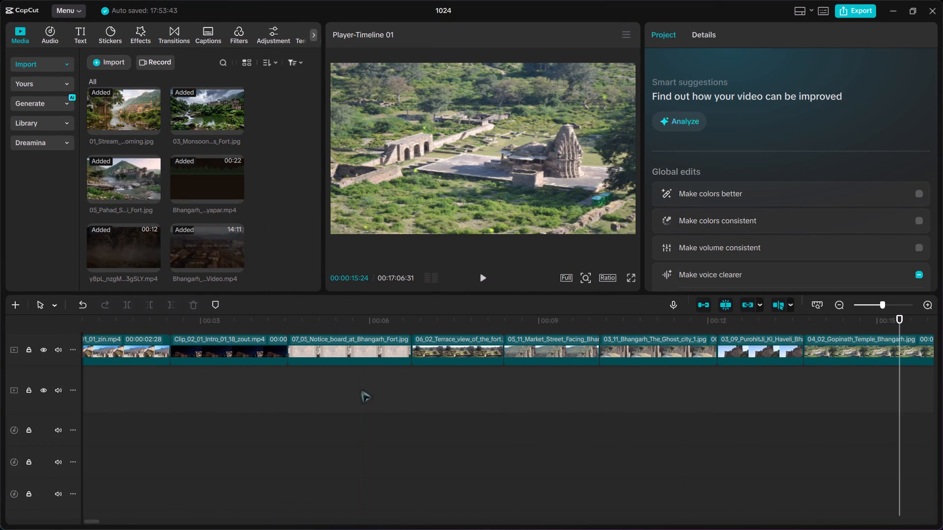
{"action": "scroll", "coordinate": [342, 359], "scroll_direction": "up", "scroll_amount": 5}
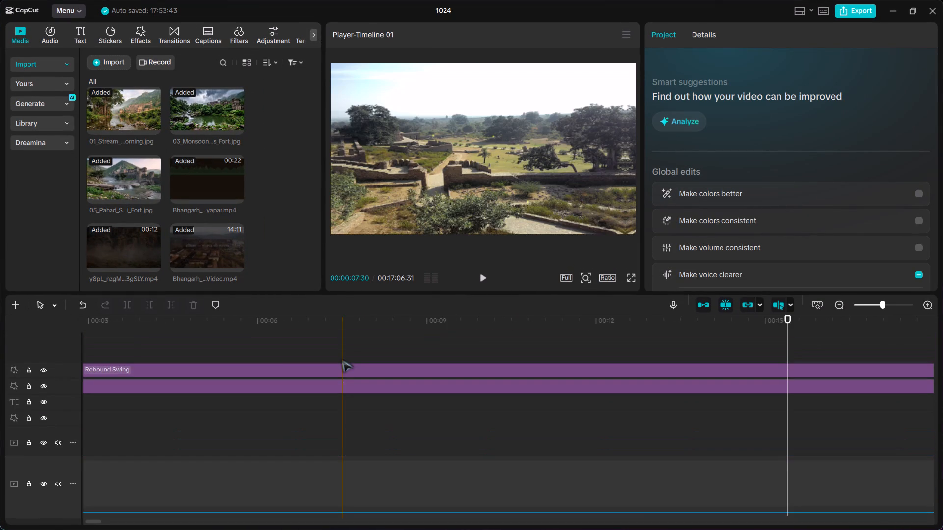
{"action": "scroll", "coordinate": [342, 359], "scroll_direction": "up", "scroll_amount": 1}
{"action": "scroll", "coordinate": [342, 359], "scroll_direction": "down", "scroll_amount": 1}
{"action": "scroll", "coordinate": [342, 359], "scroll_direction": "up", "scroll_amount": 1}
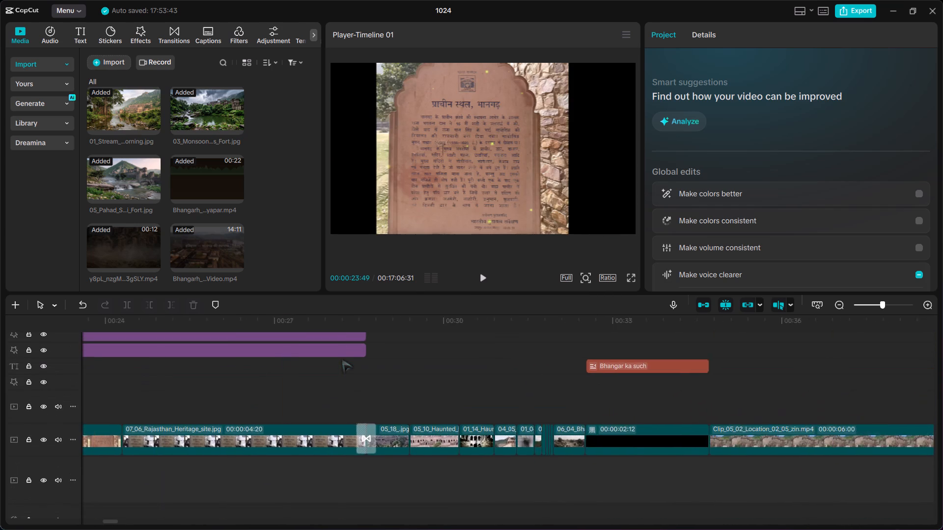
{"action": "scroll", "coordinate": [342, 359], "scroll_direction": "up", "scroll_amount": 1}
{"action": "left_click", "coordinate": [303, 363]}
{"action": "left_click", "coordinate": [303, 363]}
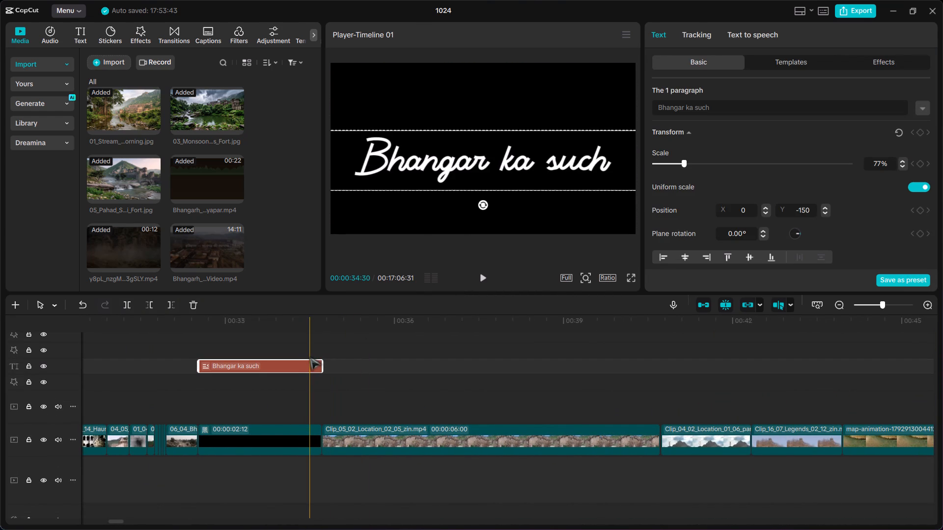
{"action": "left_click", "coordinate": [310, 357]}
{"action": "left_click", "coordinate": [280, 373]}
{"action": "left_click", "coordinate": [272, 368]}
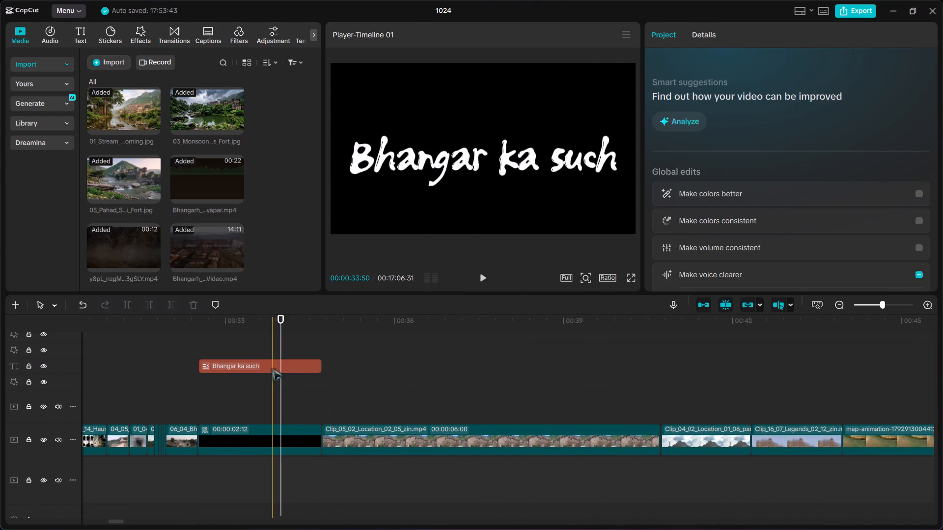
{"action": "left_click", "coordinate": [568, 154]}
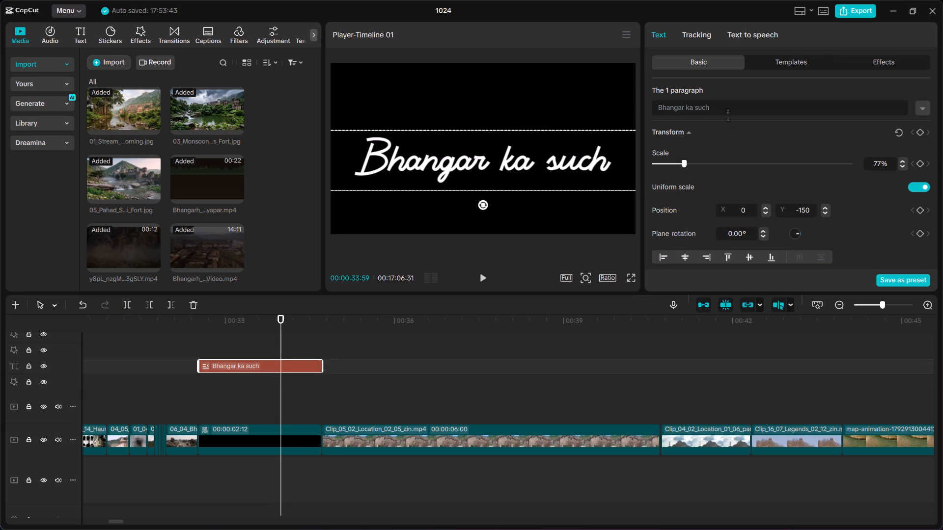
{"action": "left_click", "coordinate": [722, 110]}
{"action": "left_click", "coordinate": [722, 110]}
{"action": "key", "text": "BackSpace"}
{"action": "key", "text": "BackSpace"}
{"action": "key", "text": "BackSpace"}
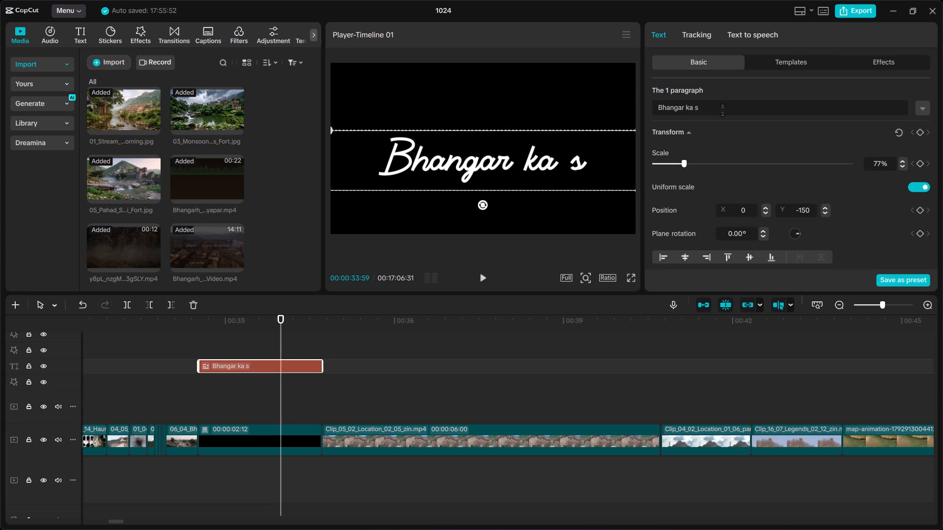
{"action": "key", "text": "BackSpace"}
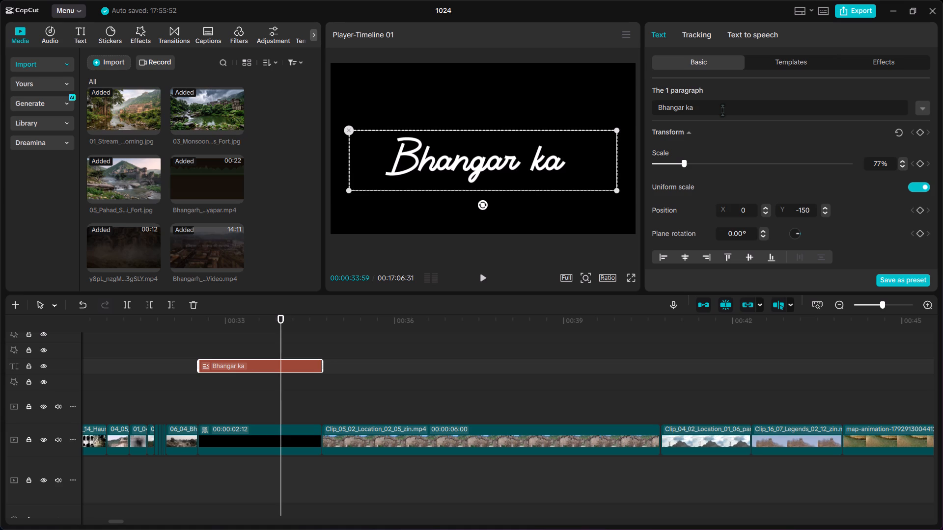
{"action": "key", "text": "BackSpace"}
{"action": "key", "text": "BackSpace"}
{"action": "key", "text": "BackSpace"}
{"action": "key", "text": "h"}
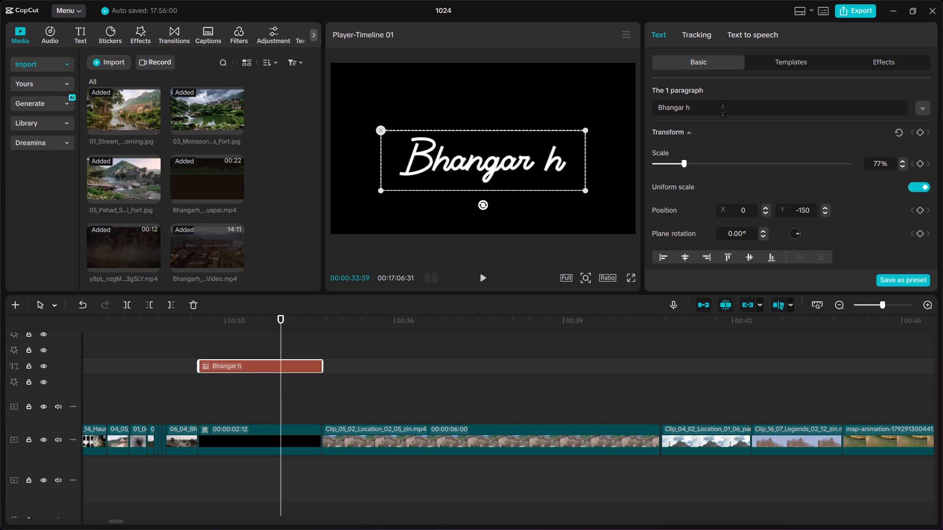
{"action": "type", "text": "is"}
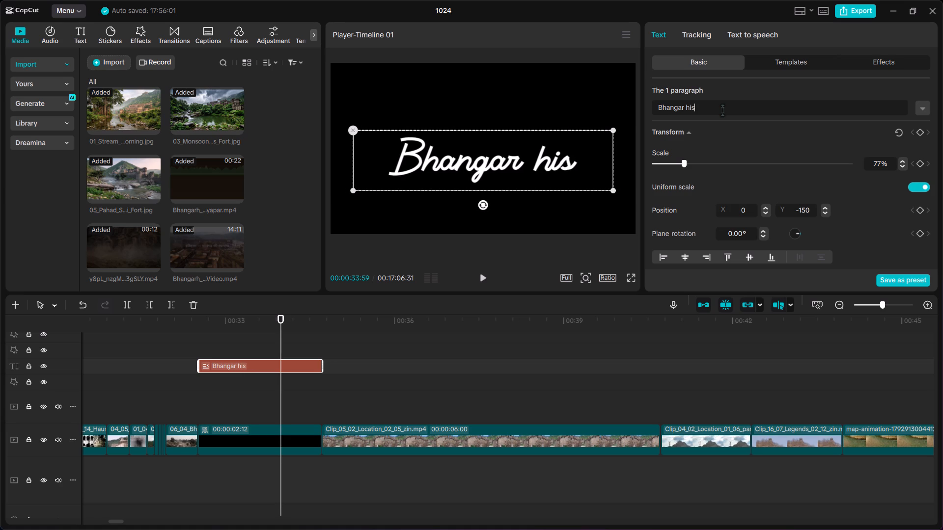
{"action": "type", "text": "to"}
{"action": "type", "text": "ry"}
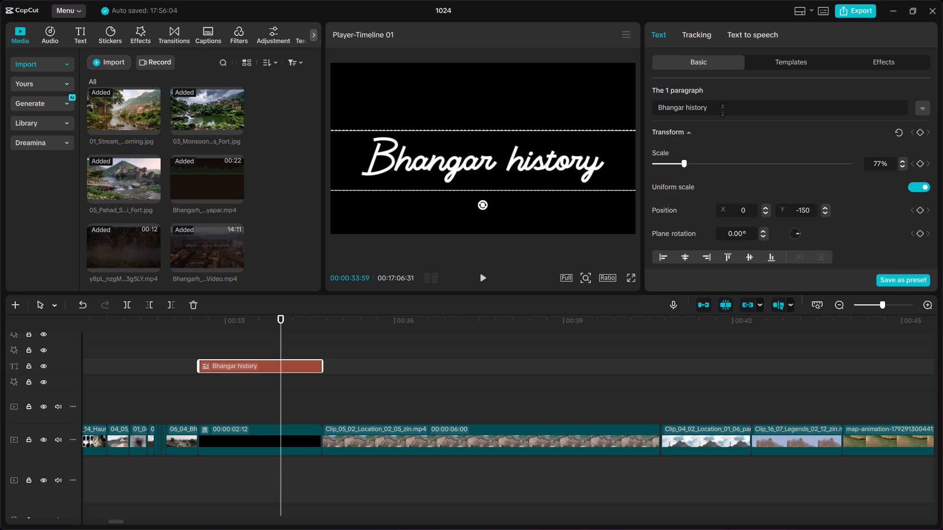
Apply the trending CREATIVE text template with glowing sparks to the "Bhangar history" title.
{"action": "left_click", "coordinate": [764, 65]}
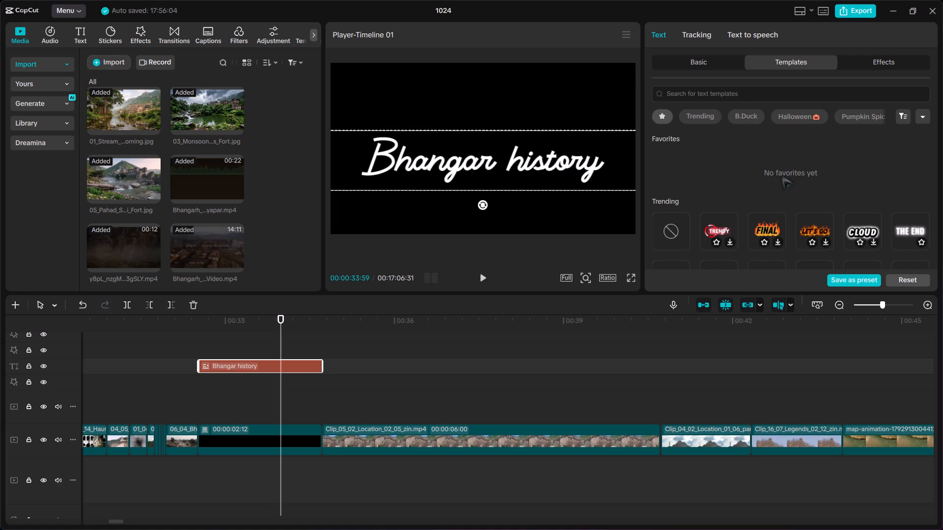
{"action": "scroll", "coordinate": [722, 183], "scroll_direction": "down", "scroll_amount": 1}
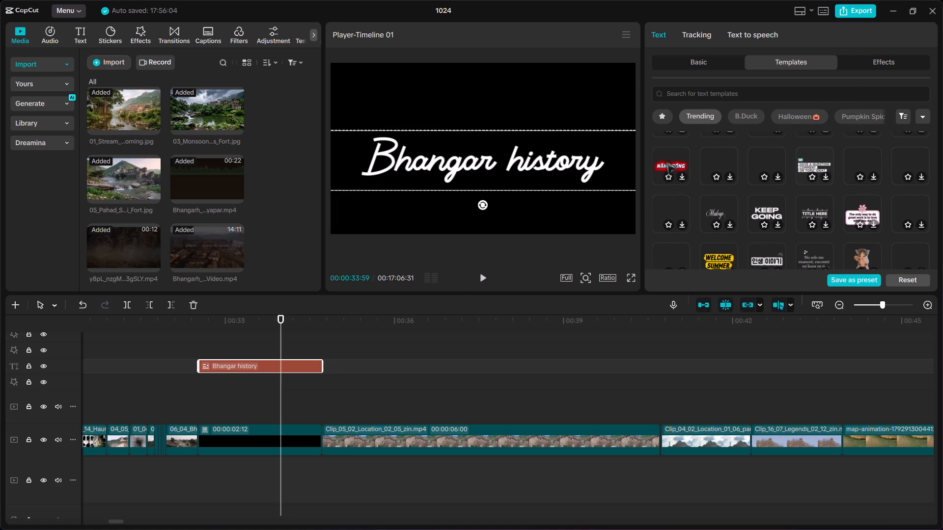
{"action": "scroll", "coordinate": [666, 161], "scroll_direction": "up", "scroll_amount": 1}
{"action": "scroll", "coordinate": [681, 203], "scroll_direction": "down", "scroll_amount": 1}
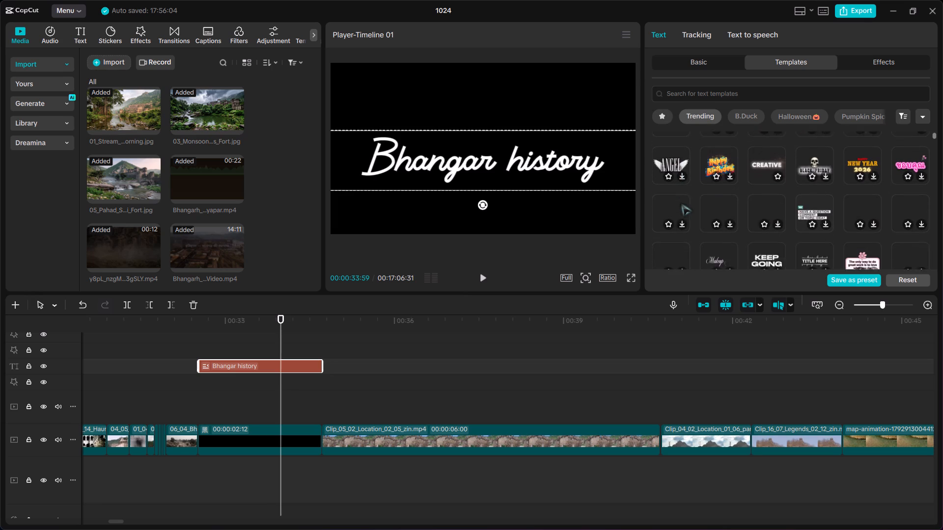
{"action": "scroll", "coordinate": [681, 203], "scroll_direction": "down", "scroll_amount": 1}
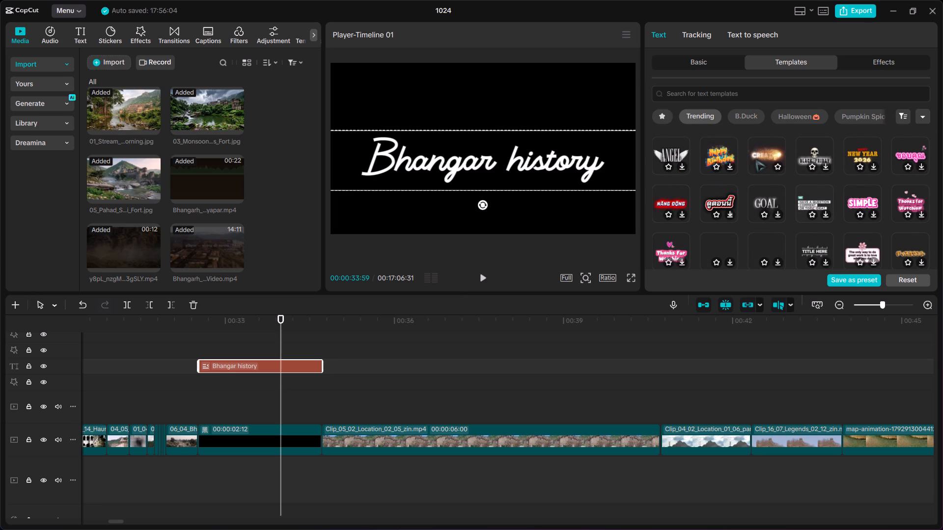
{"action": "left_click", "coordinate": [755, 159]}
{"action": "left_click", "coordinate": [755, 159]}
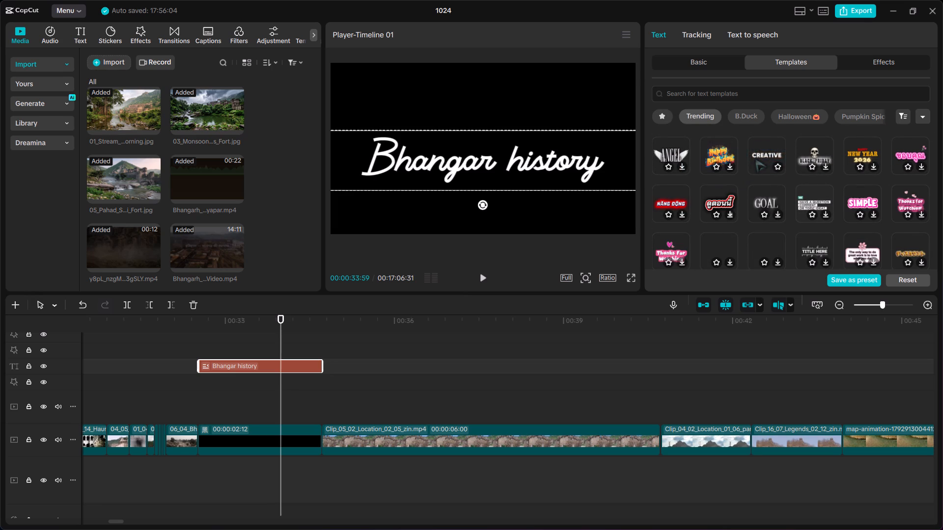
{"action": "double_click", "coordinate": [760, 156]}
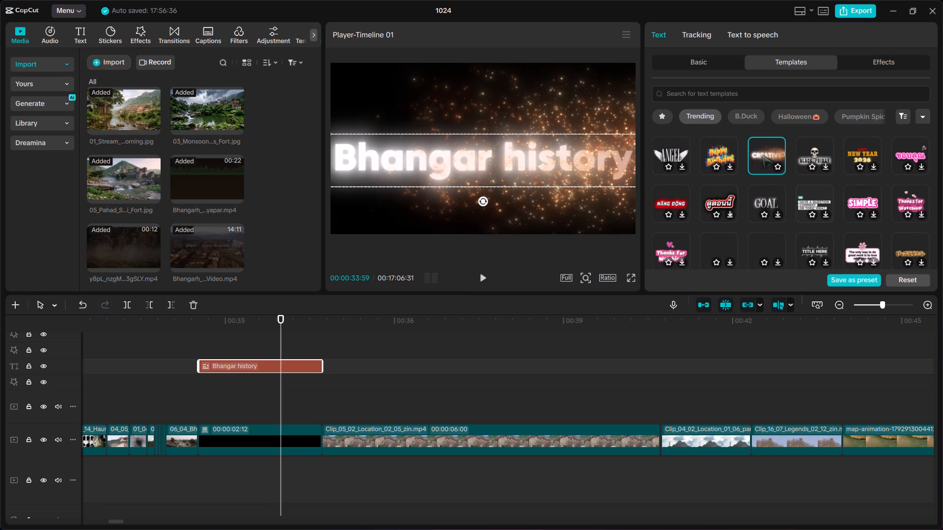
Play the restyled title from just before its start into the following fort gate clip.
{"action": "key", "text": "space"}
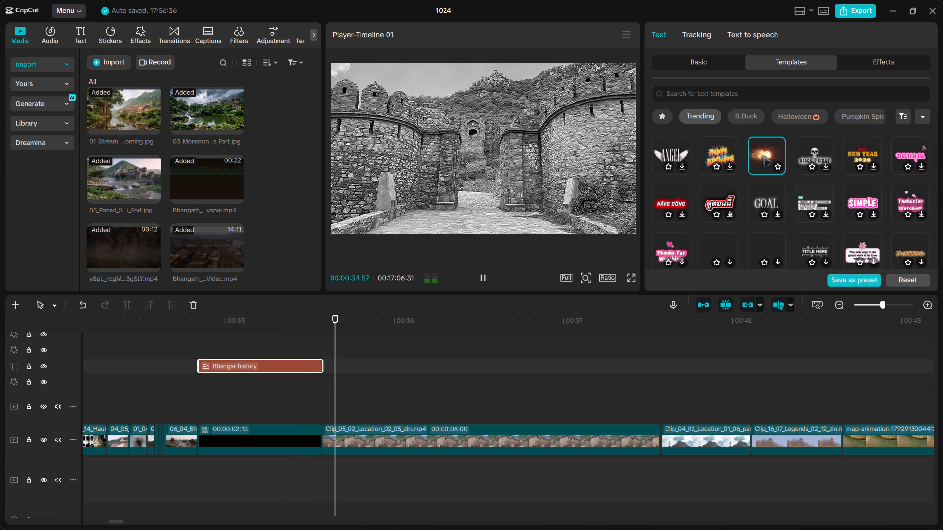
{"action": "scroll", "coordinate": [510, 310], "scroll_direction": "right", "scroll_amount": 1}
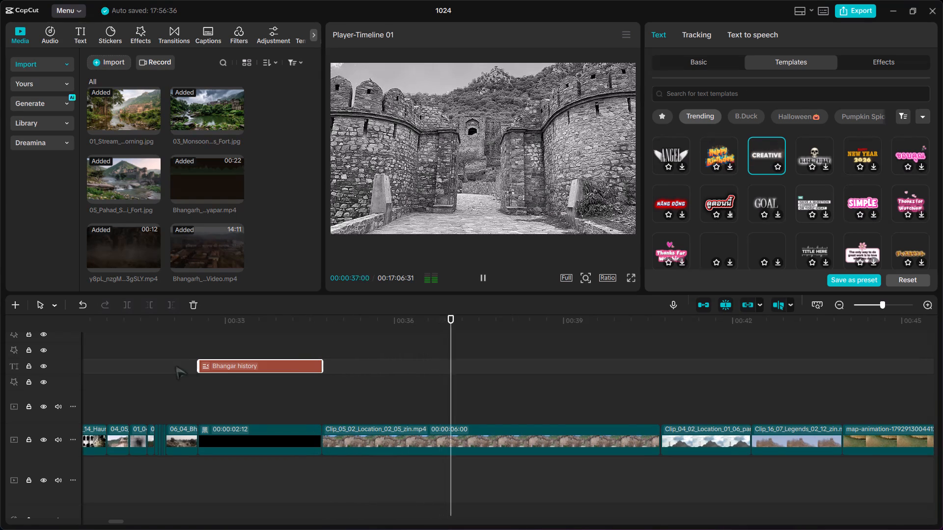
{"action": "left_click", "coordinate": [176, 366]}
{"action": "key", "text": "space"}
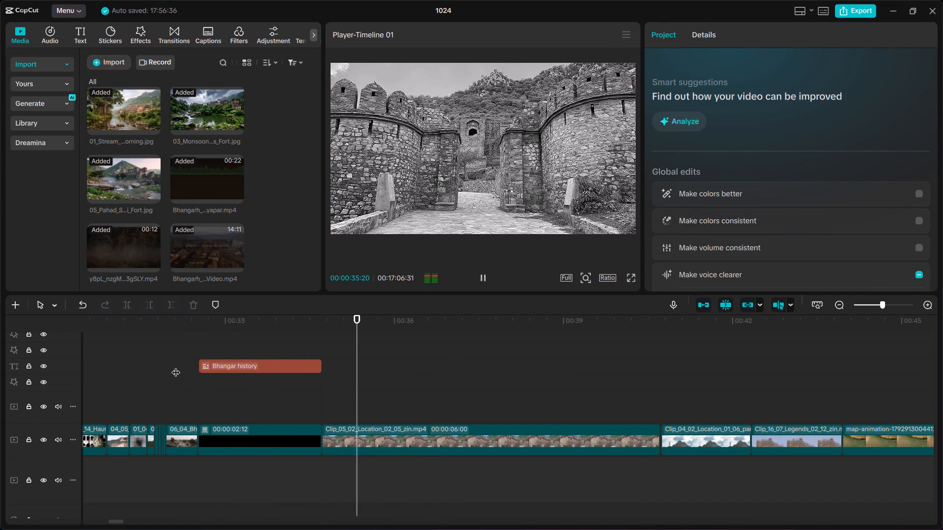
{"action": "key", "text": "space"}
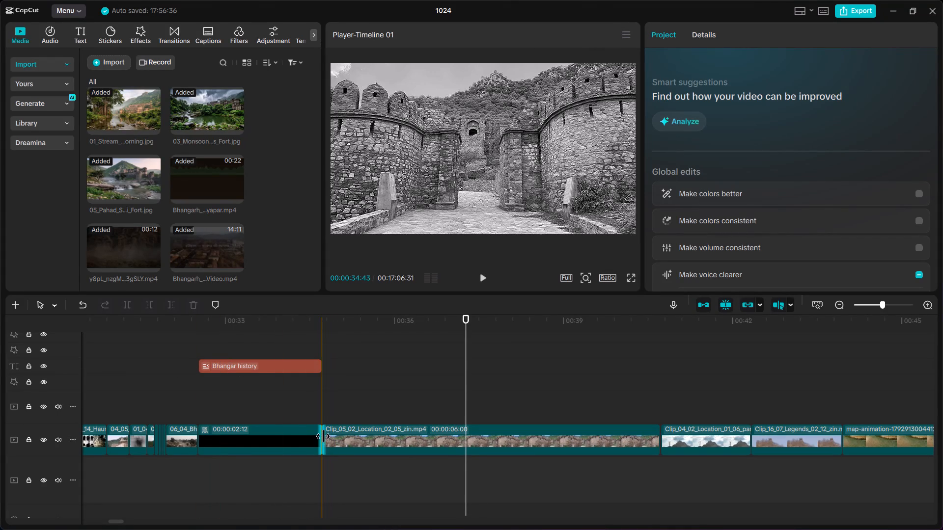
Roll the cut after the title's black clip so it lasts 00:00:02:25 and Clip_05_02_Location_02_05_zin.mp4 lasts 00:00:05:47.
{"action": "left_click_drag", "start_coordinate": [323, 436], "coordinate": [336, 440]}
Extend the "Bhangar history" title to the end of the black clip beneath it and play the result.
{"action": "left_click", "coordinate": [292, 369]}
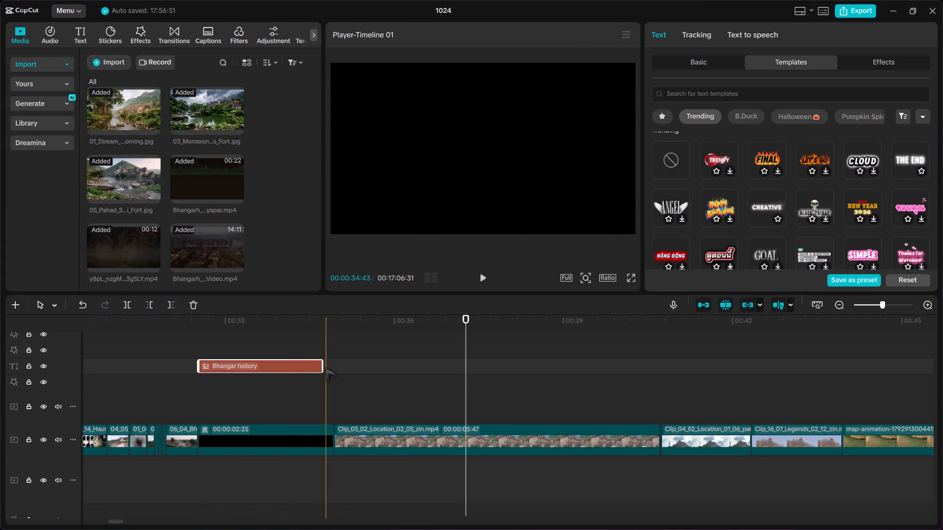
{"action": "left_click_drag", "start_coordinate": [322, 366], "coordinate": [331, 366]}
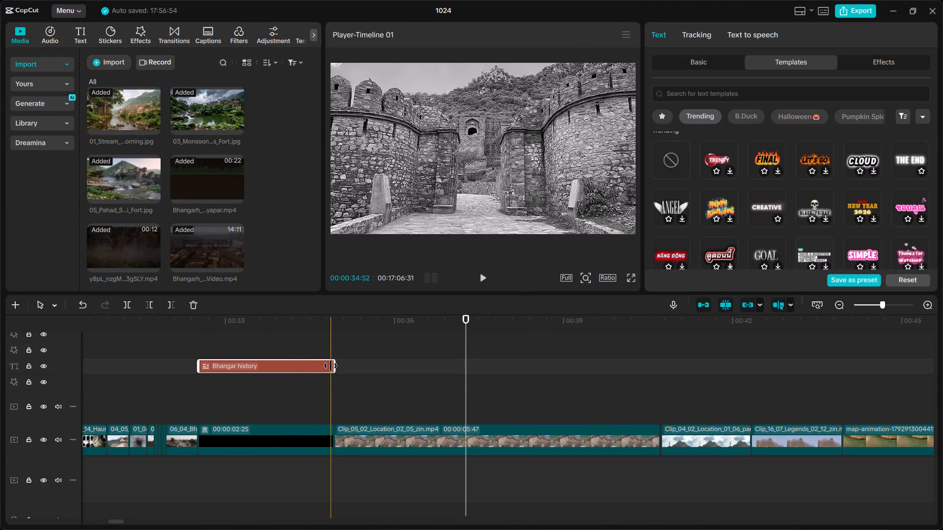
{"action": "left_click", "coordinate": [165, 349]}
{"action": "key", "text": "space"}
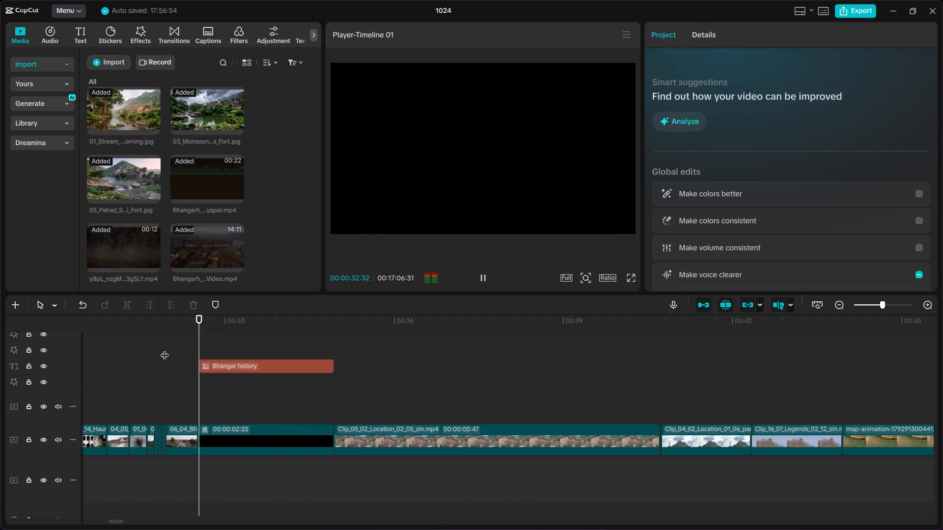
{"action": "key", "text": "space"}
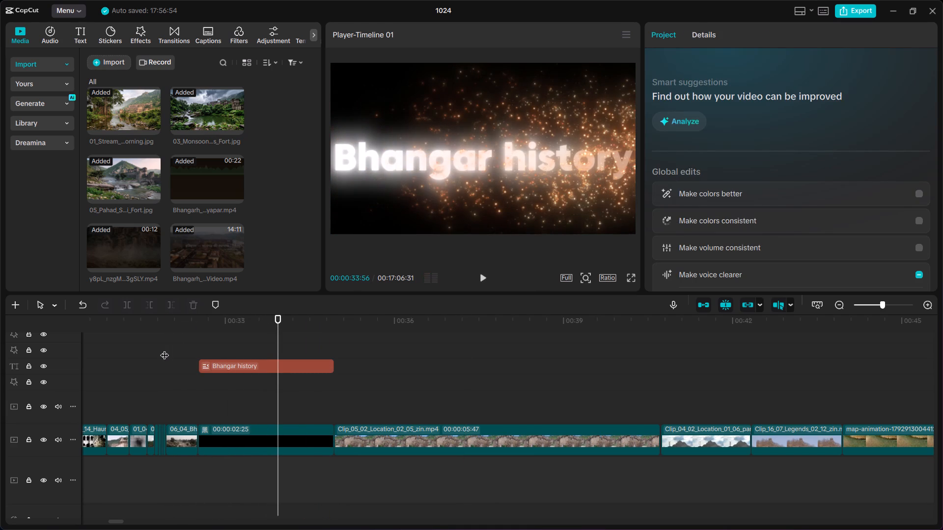
Undo the title extension and the rolled cut between the black clip and Clip_05_02_Location_02_05_zin.mp4.
{"action": "key", "text": "ctrl+z"}
{"action": "key", "text": "ctrl+z"}
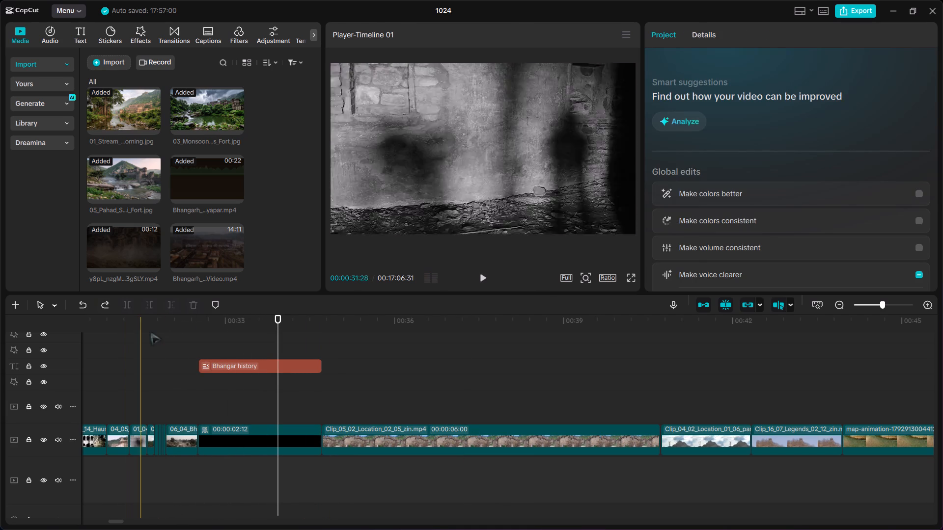
Play the "Bhangar history" title from just before its start into the fort gate clip.
{"action": "left_click", "coordinate": [150, 332]}
{"action": "key", "text": "space"}
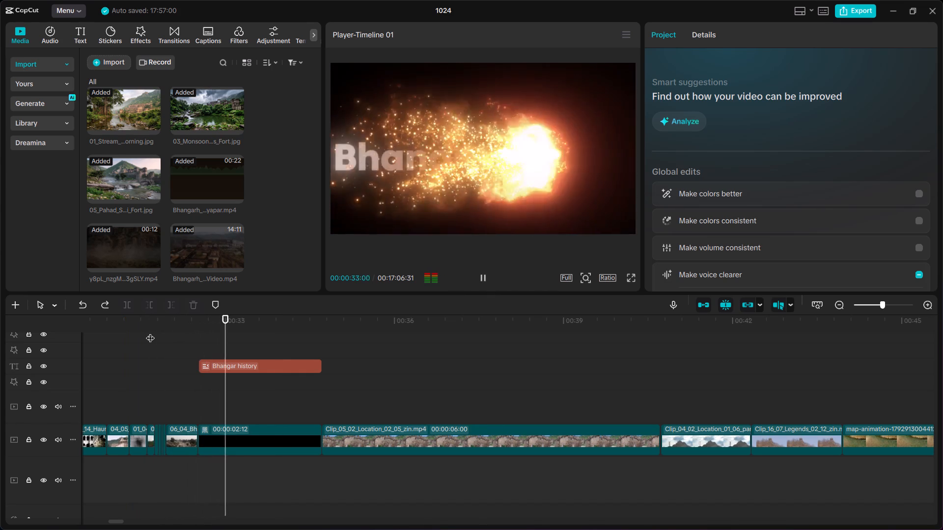
{"action": "key", "text": "space"}
{"action": "scroll", "coordinate": [150, 332], "scroll_direction": "right", "scroll_amount": 1}
{"action": "left_click", "coordinate": [145, 332]}
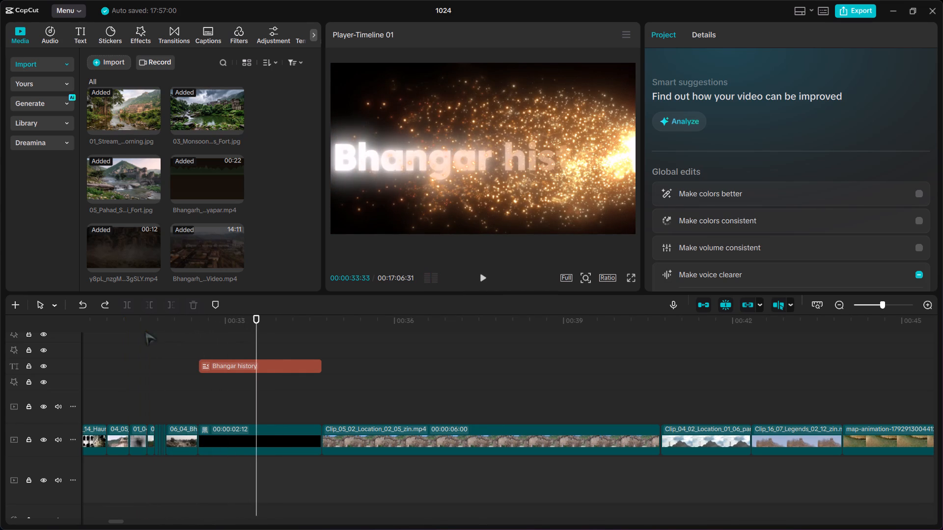
{"action": "key", "text": "space"}
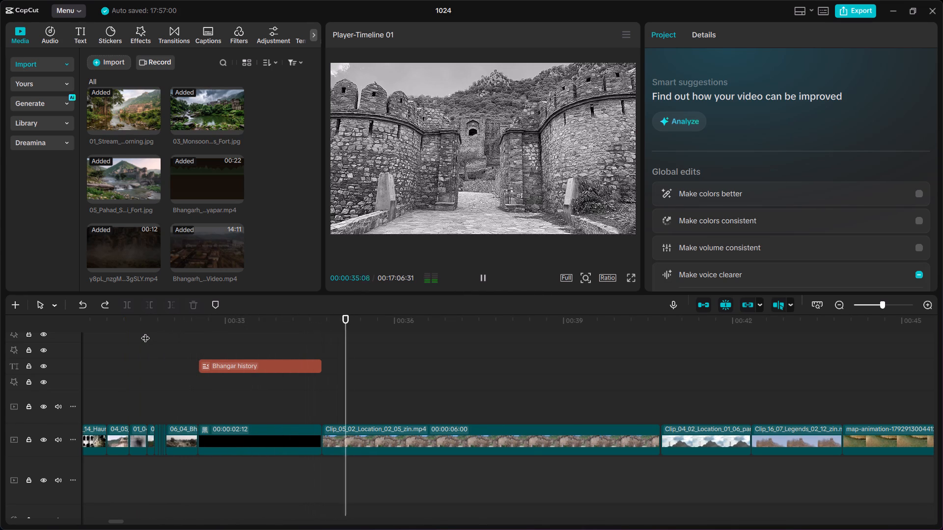
{"action": "key", "text": "space"}
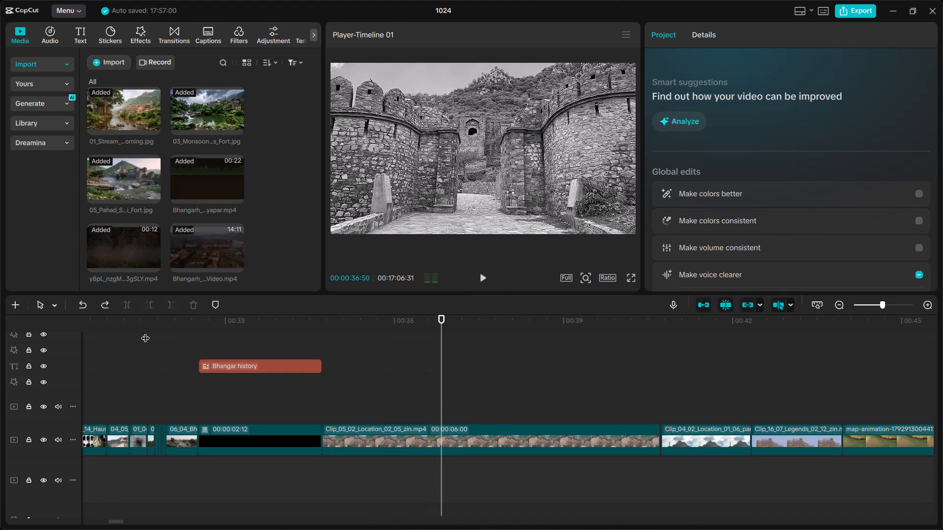
Lengthen the fade-out of the audio clip ending just before the title music to 0.4 s.
{"action": "scroll", "coordinate": [195, 367], "scroll_direction": "right", "scroll_amount": 2}
{"action": "scroll", "coordinate": [195, 367], "scroll_direction": "up", "scroll_amount": 5, "text": "ctrl"}
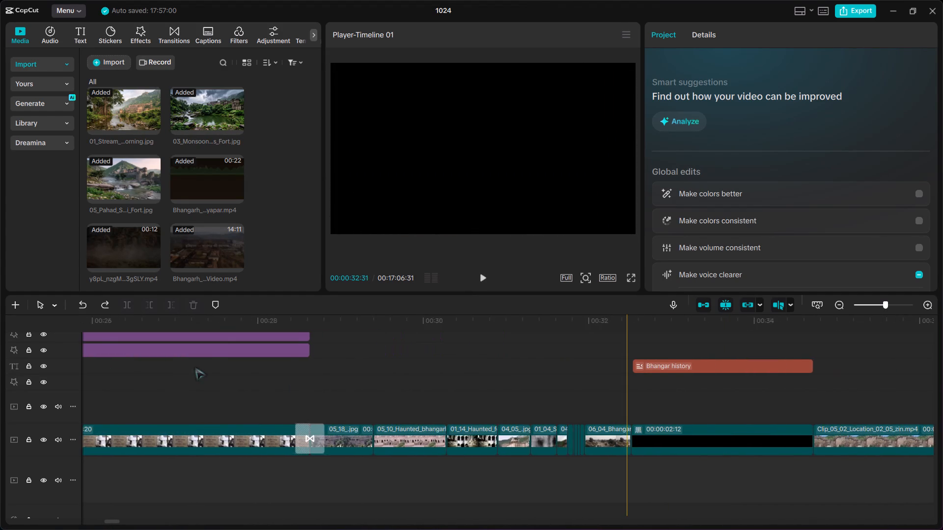
{"action": "scroll", "coordinate": [195, 367], "scroll_direction": "up", "scroll_amount": 9, "text": "ctrl"}
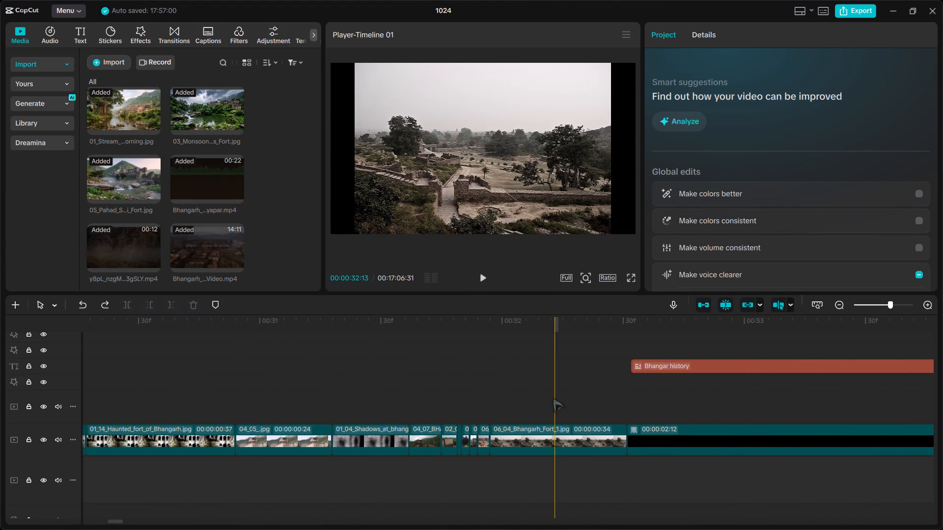
{"action": "scroll", "coordinate": [553, 398], "scroll_direction": "down", "scroll_amount": 2}
{"action": "scroll", "coordinate": [553, 398], "scroll_direction": "up", "scroll_amount": 1}
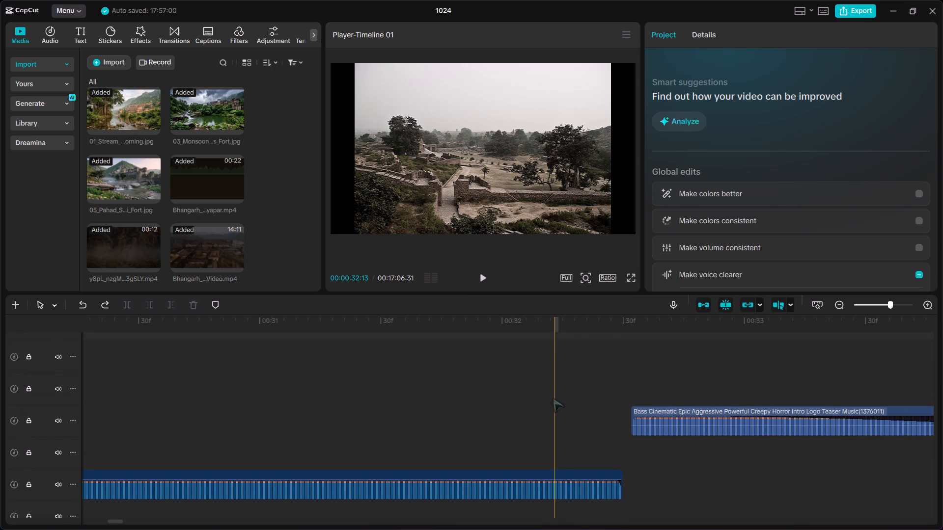
{"action": "left_click_drag", "start_coordinate": [613, 480], "coordinate": [574, 483]}
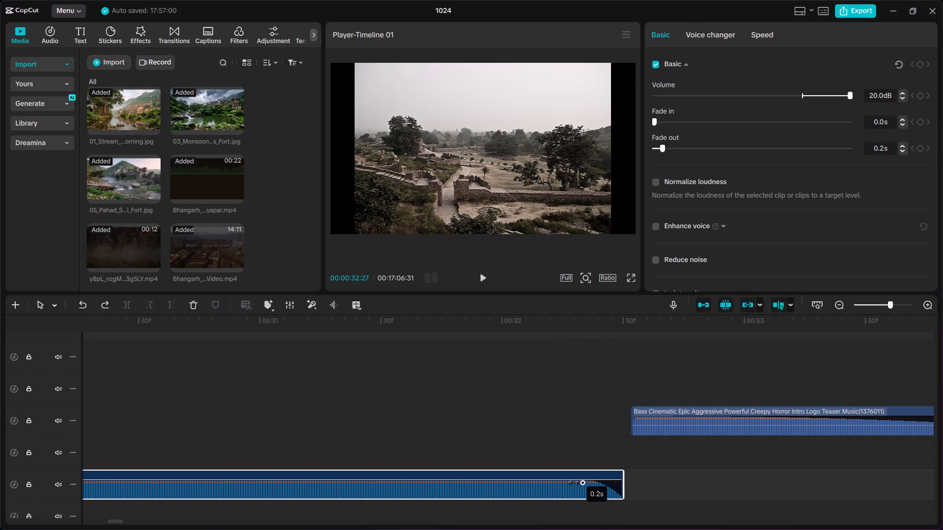
{"action": "left_click_drag", "start_coordinate": [574, 483], "coordinate": [525, 477]}
Turn off uniform scale for 06_04_Bhangarh_Fort_1.jpg and set its scale width to 139% to fill the frame.
{"action": "scroll", "coordinate": [502, 351], "scroll_direction": "up", "scroll_amount": 1}
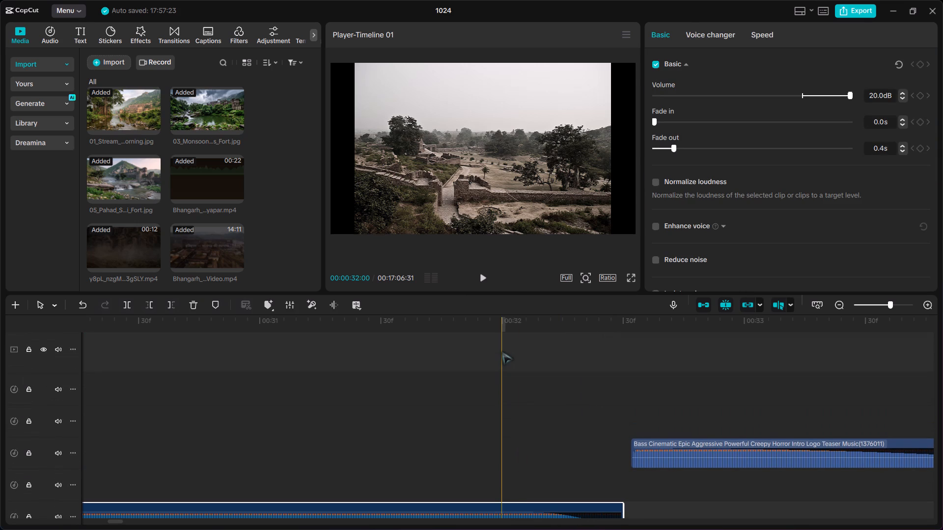
{"action": "scroll", "coordinate": [502, 351], "scroll_direction": "up", "scroll_amount": 1}
{"action": "left_click", "coordinate": [550, 375]}
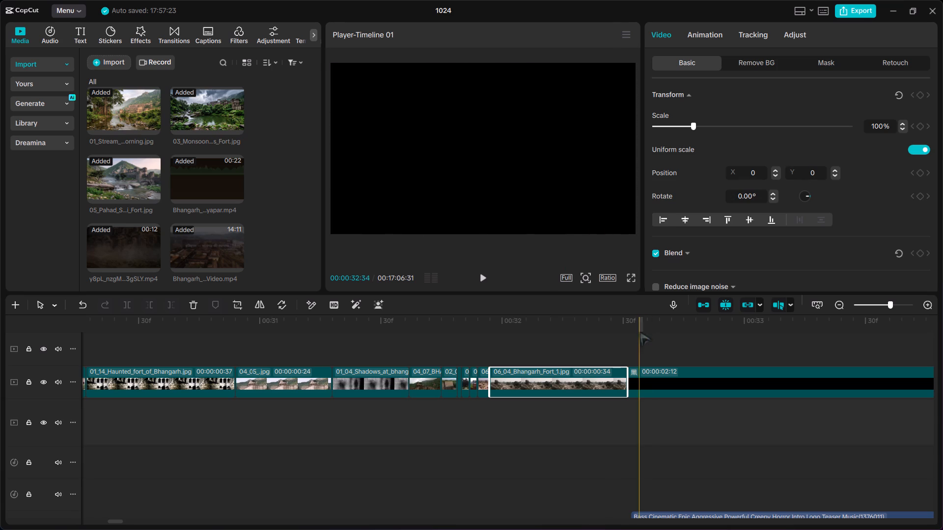
{"action": "left_click", "coordinate": [588, 364]}
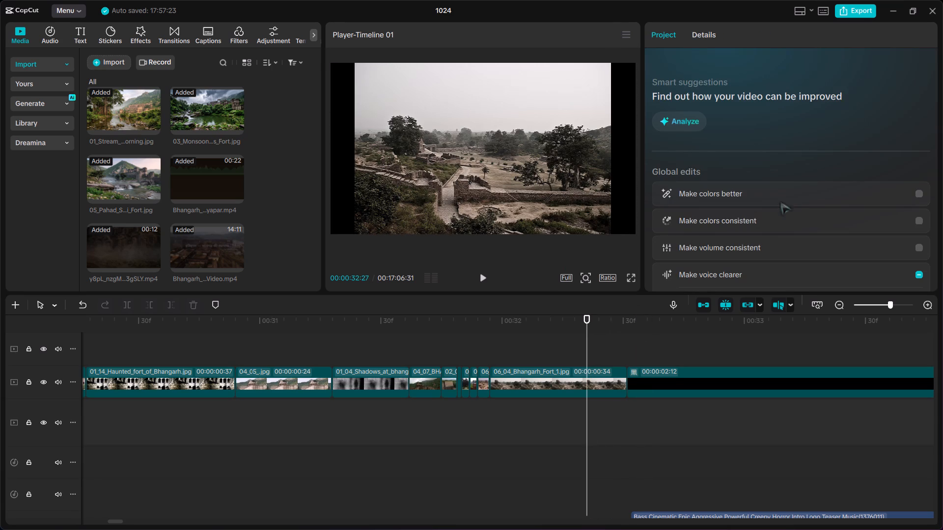
{"action": "left_click", "coordinate": [556, 359]}
{"action": "left_click", "coordinate": [580, 376]}
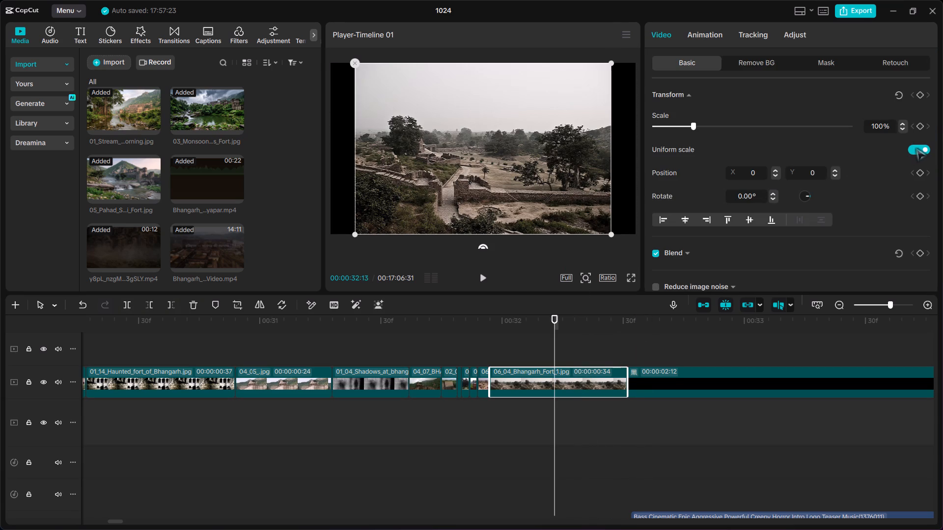
{"action": "left_click", "coordinate": [916, 148]}
{"action": "left_click_drag", "start_coordinate": [691, 127], "coordinate": [706, 133]}
{"action": "left_click", "coordinate": [517, 312]}
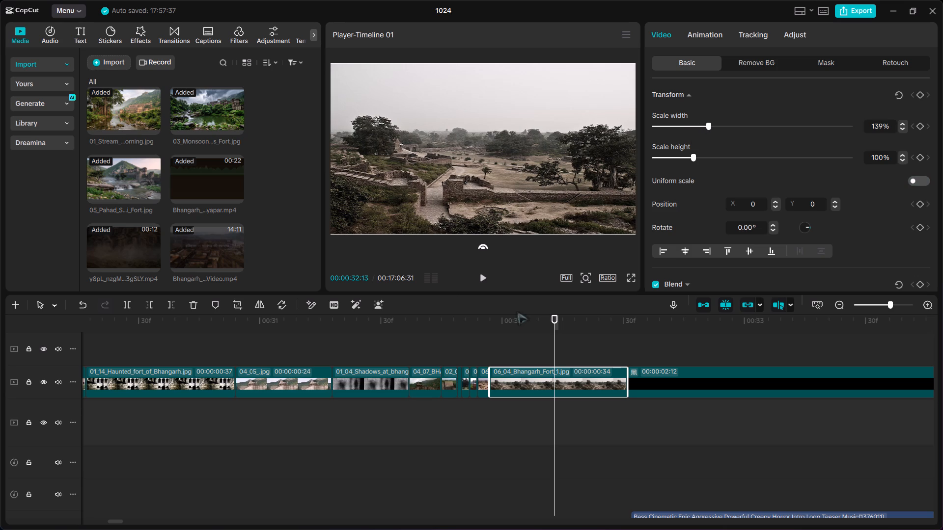
Play the sequence from the widened fort image through the title and into the fort gate clip.
{"action": "left_click", "coordinate": [486, 347]}
{"action": "key", "text": "space"}
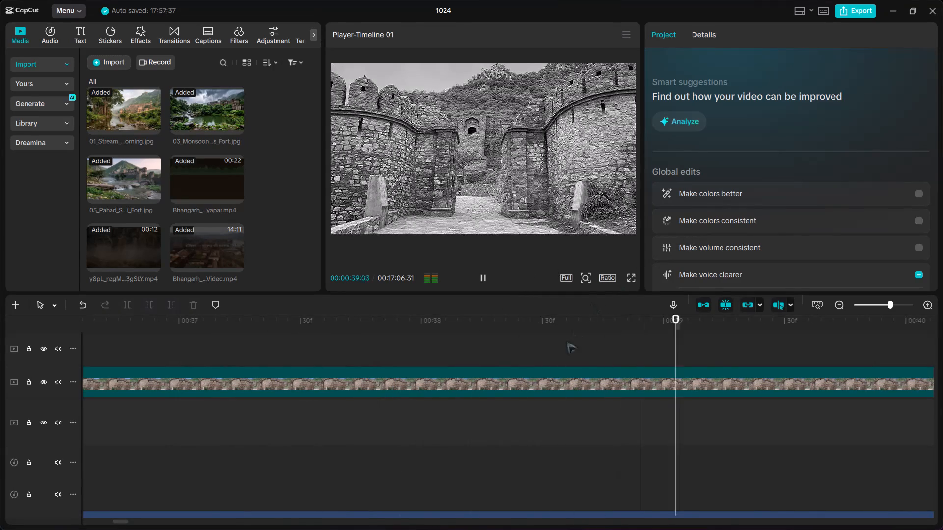
{"action": "scroll", "coordinate": [567, 341], "scroll_direction": "down", "scroll_amount": 5, "text": "ctrl"}
{"action": "key", "text": "space"}
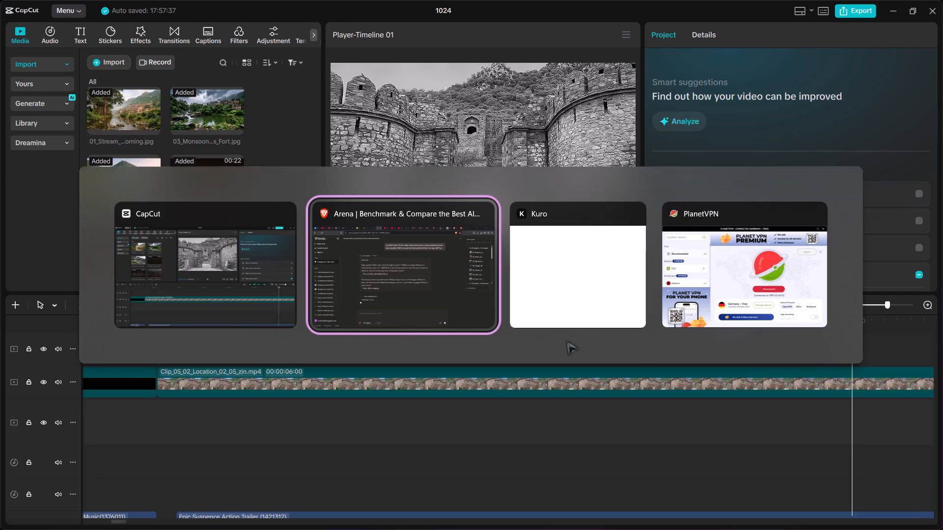
Switch to the Arena chat in the browser and check the progress of the 4K video render.
{"action": "scroll", "coordinate": [548, 306], "scroll_direction": "down", "scroll_amount": 5}
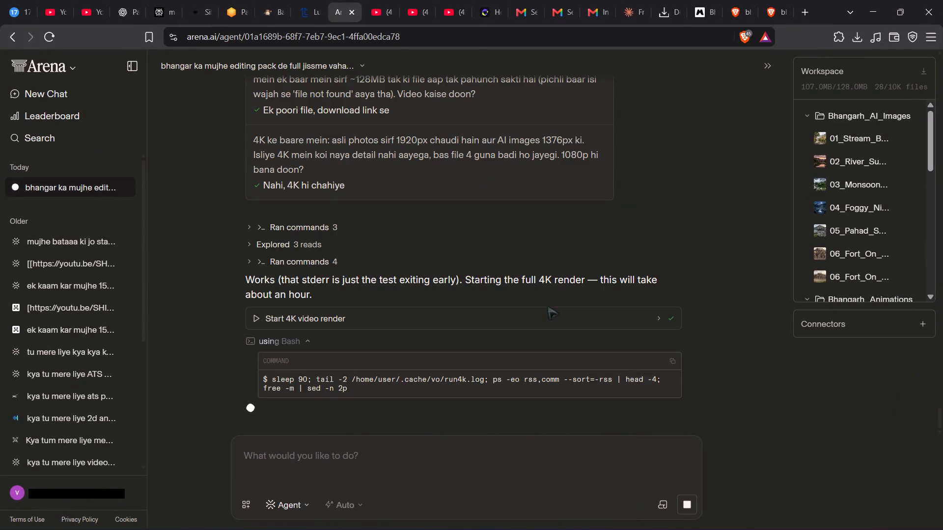
{"action": "scroll", "coordinate": [548, 306], "scroll_direction": "down", "scroll_amount": 2}
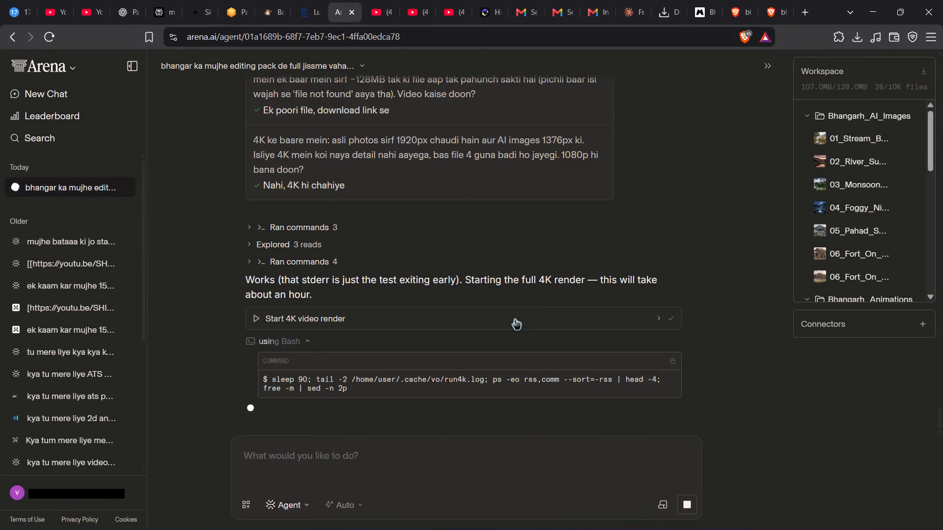